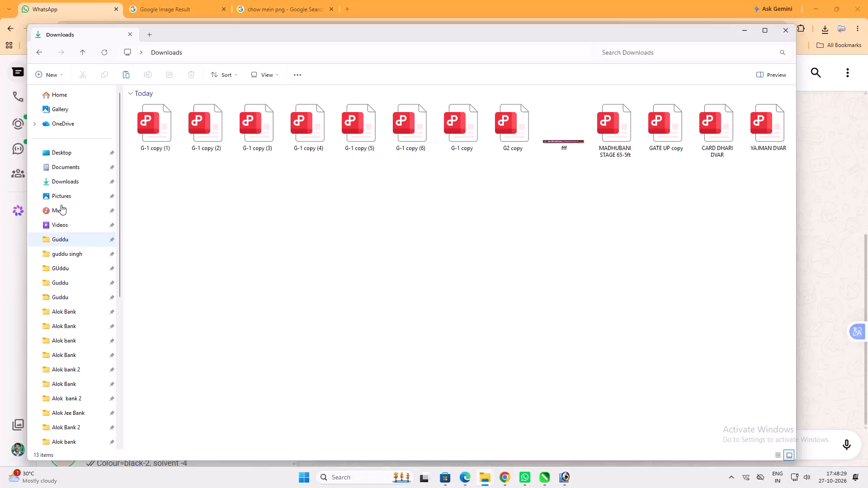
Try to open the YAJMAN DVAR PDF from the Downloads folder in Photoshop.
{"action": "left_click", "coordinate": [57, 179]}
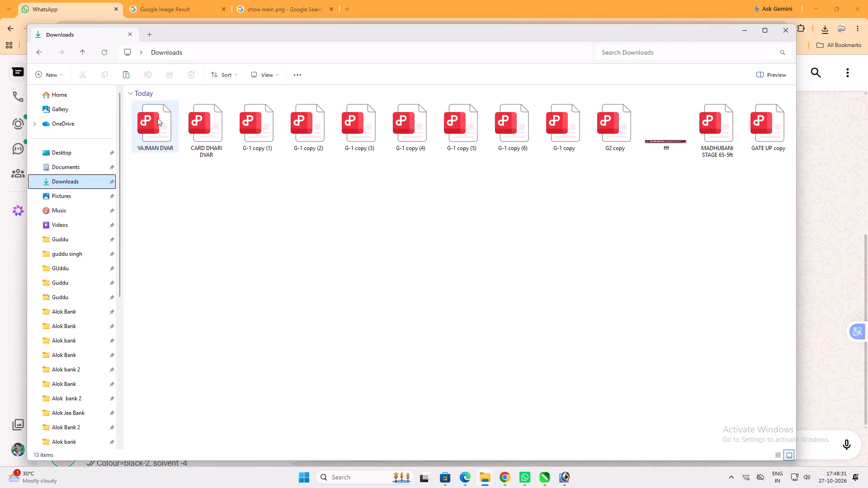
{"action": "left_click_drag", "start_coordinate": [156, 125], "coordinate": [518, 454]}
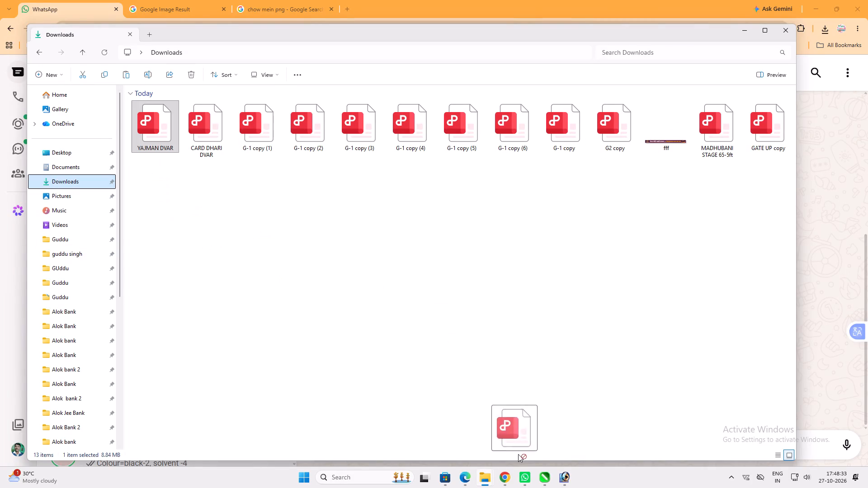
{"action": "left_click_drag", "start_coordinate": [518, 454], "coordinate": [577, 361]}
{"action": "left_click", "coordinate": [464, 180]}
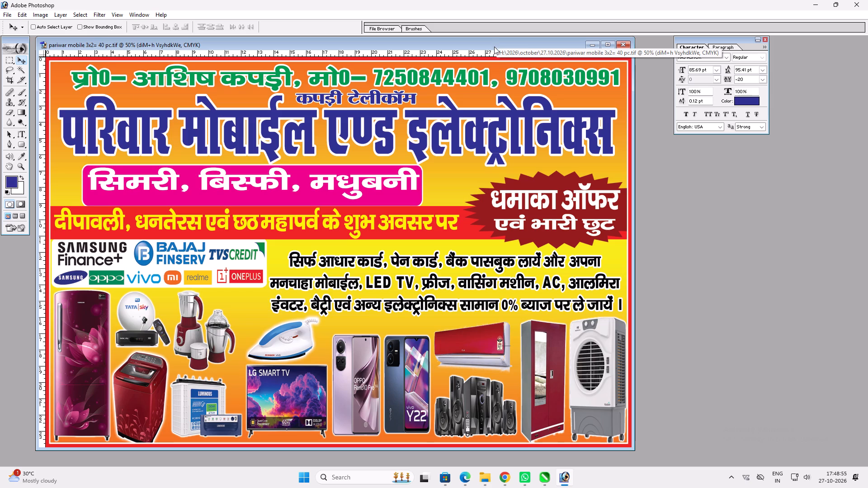
Maximize the pariwar mobile banner's document window and close the Character palette.
{"action": "double_click", "coordinate": [494, 47]}
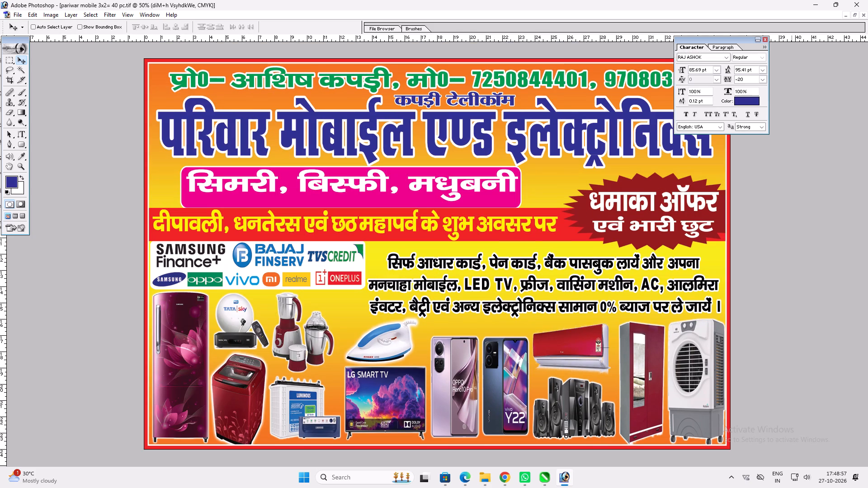
{"action": "left_click", "coordinate": [763, 37]}
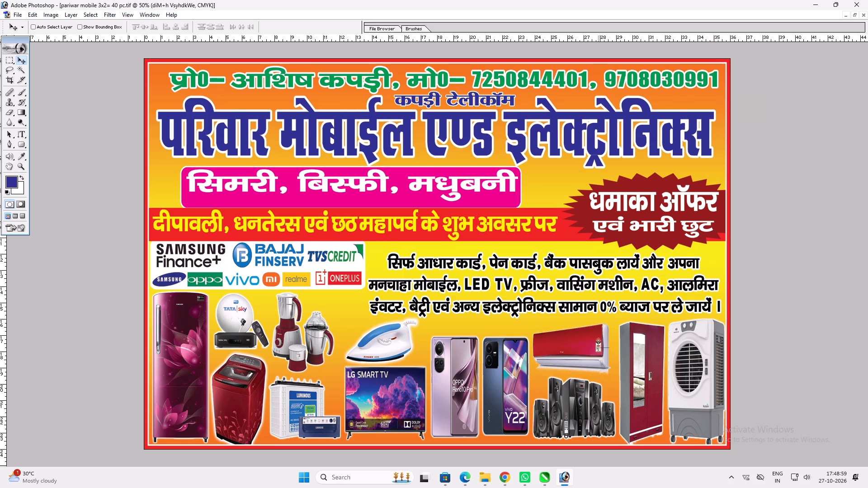
Make Layer 1 the active layer, picking it at the red wardrobe in the banner.
{"action": "right_click", "coordinate": [631, 335]}
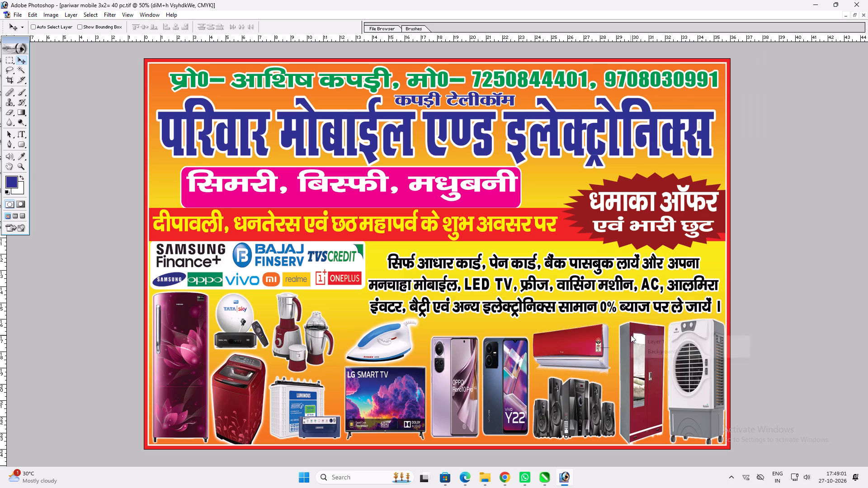
{"action": "left_click", "coordinate": [637, 339]}
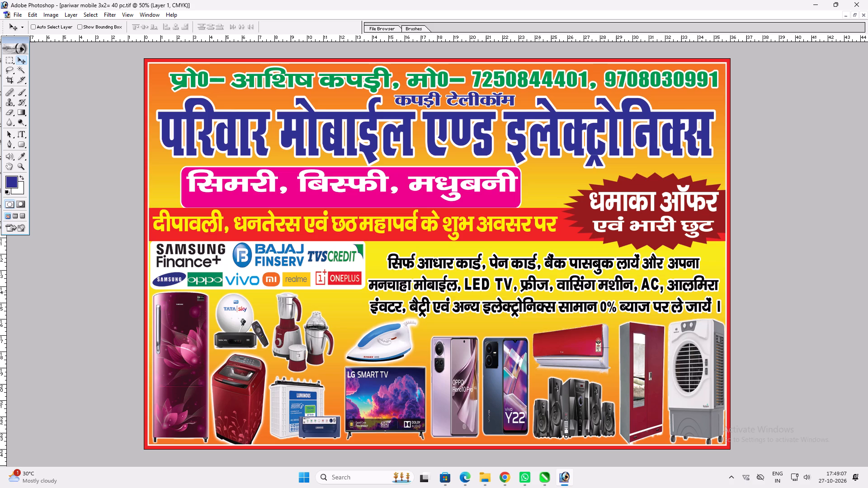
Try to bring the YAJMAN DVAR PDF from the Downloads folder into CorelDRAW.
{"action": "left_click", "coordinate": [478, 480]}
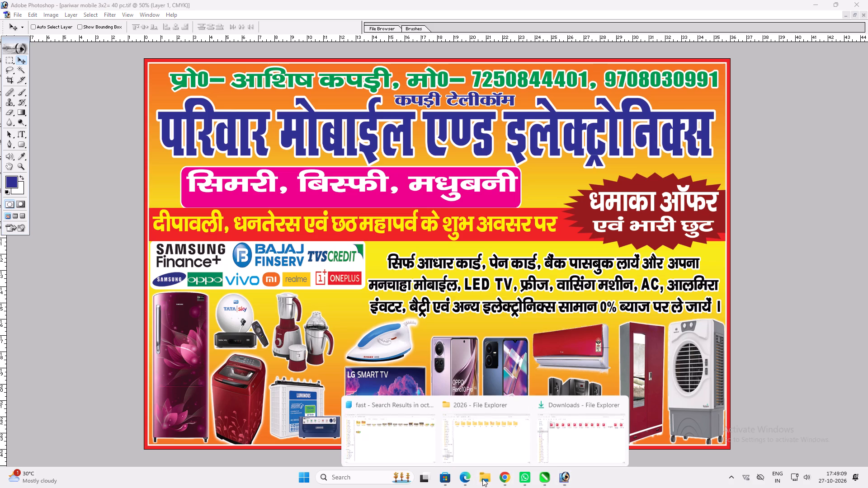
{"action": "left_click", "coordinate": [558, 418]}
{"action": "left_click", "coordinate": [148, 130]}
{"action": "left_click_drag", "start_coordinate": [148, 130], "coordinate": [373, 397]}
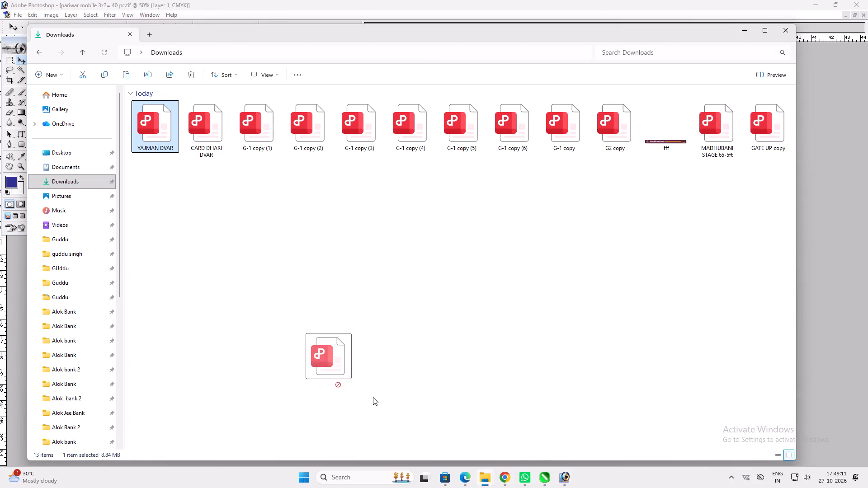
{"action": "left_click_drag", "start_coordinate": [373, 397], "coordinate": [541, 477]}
Delete the purple DJJS Manthan SVK poster from the MADHUBANI STAGE 65-5ft_2 drawing.
{"action": "scroll", "coordinate": [481, 278], "scroll_direction": "down", "scroll_amount": 6}
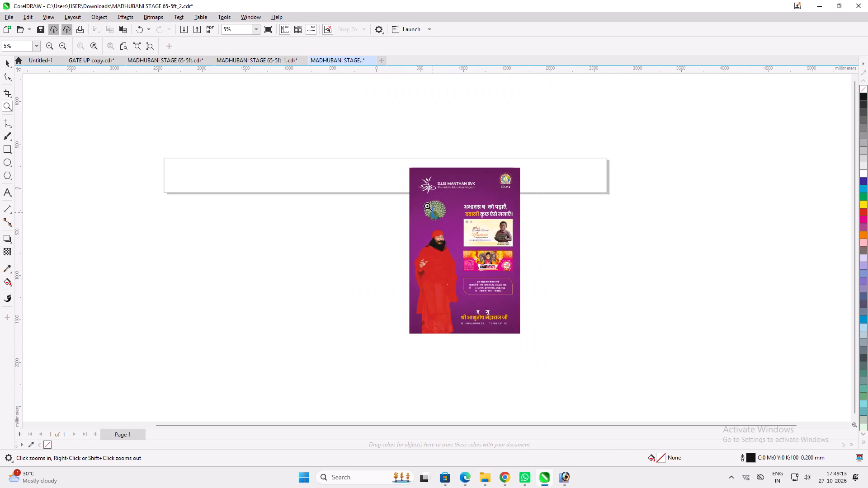
{"action": "left_click", "coordinate": [9, 60]}
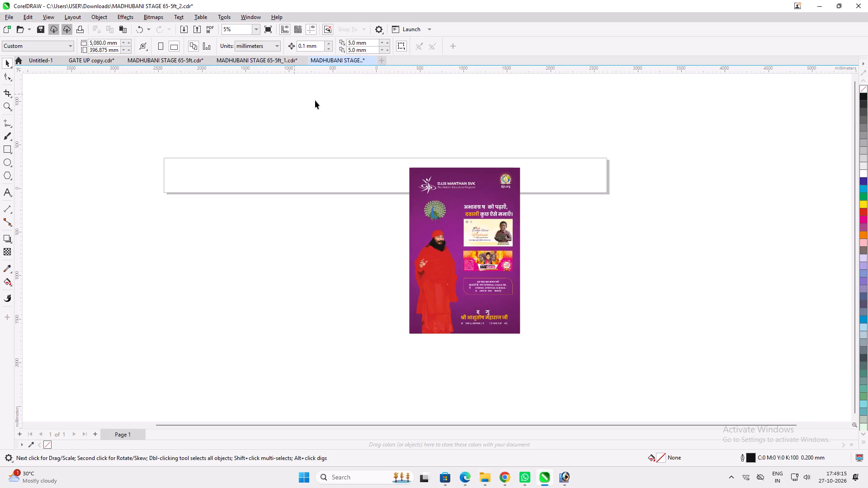
{"action": "left_click_drag", "start_coordinate": [341, 107], "coordinate": [562, 394]}
{"action": "key", "text": "Delete"}
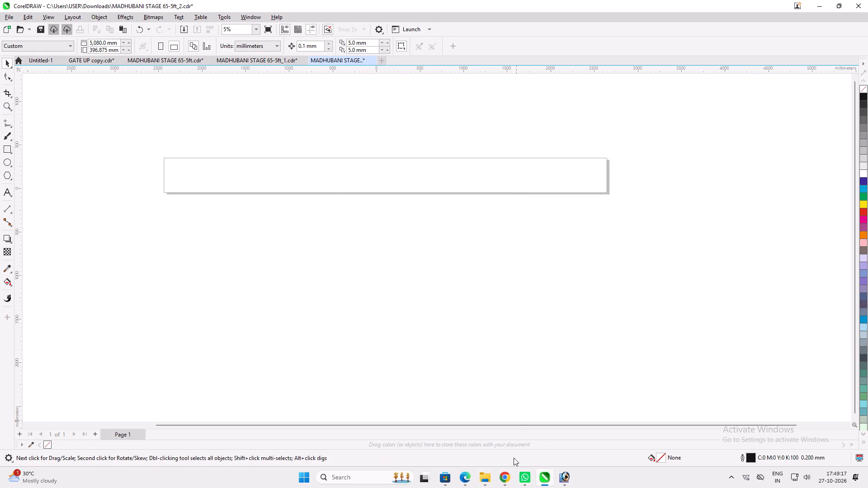
Show the Downloads files as large icons and open the YAJMAN DVAR PDF as a new drawing with default import settings.
{"action": "key", "text": "ctrl+o"}
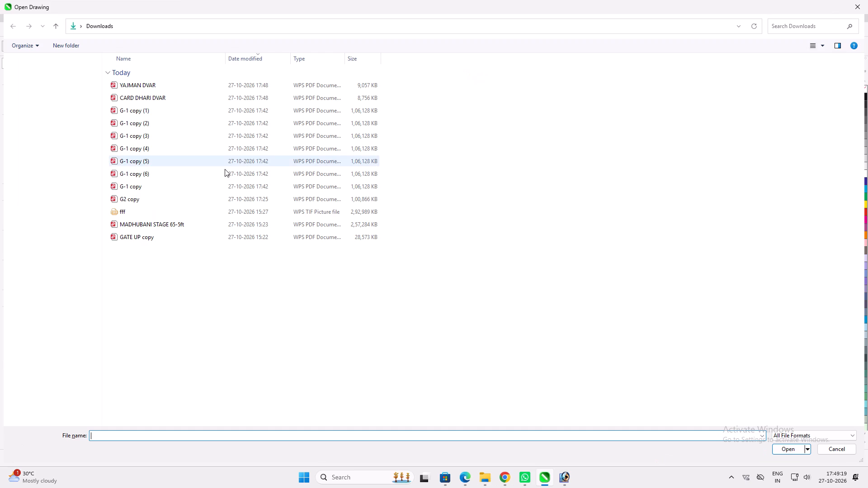
{"action": "left_click", "coordinate": [820, 44]}
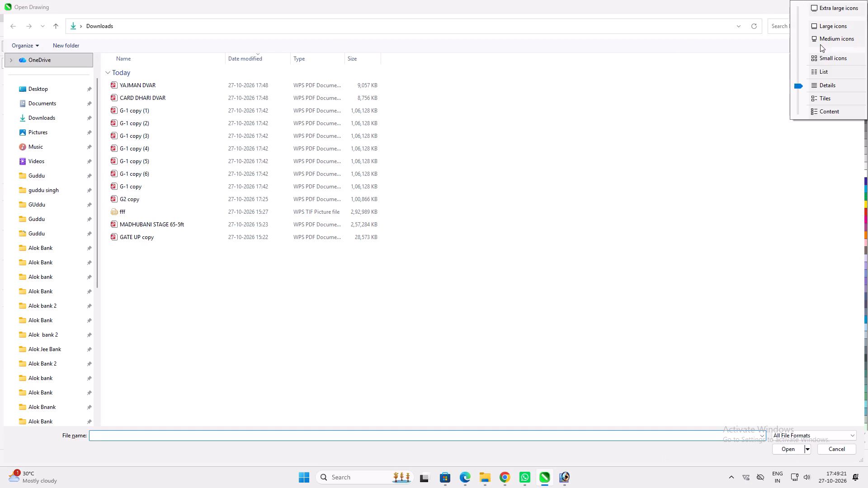
{"action": "left_click", "coordinate": [819, 30]}
{"action": "left_click", "coordinate": [135, 97]}
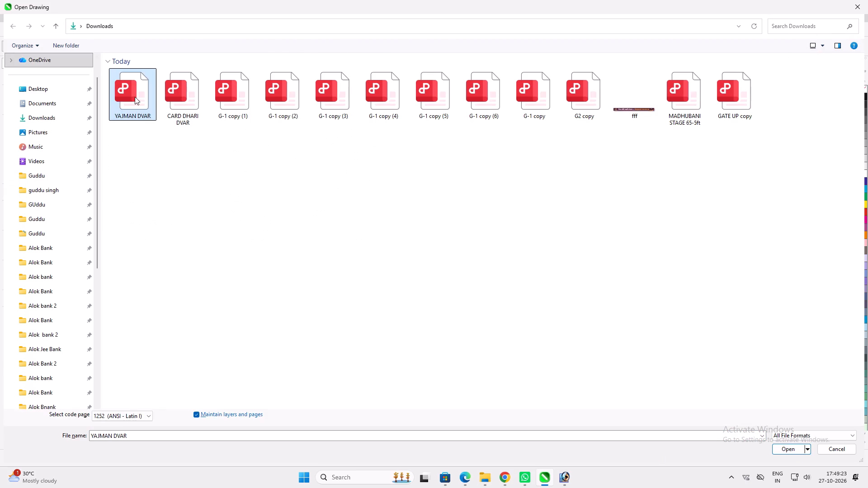
{"action": "key", "text": "Return"}
{"action": "left_click", "coordinate": [445, 272]}
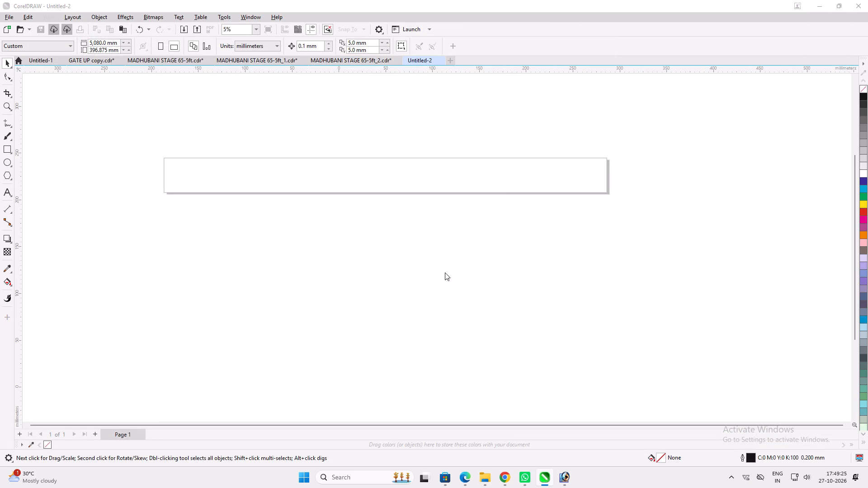
{"action": "scroll", "coordinate": [441, 255], "scroll_direction": "down", "scroll_amount": 3}
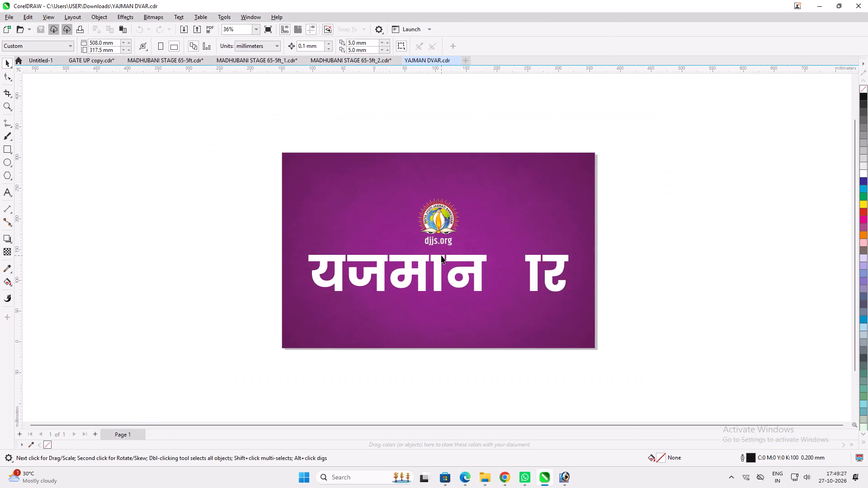
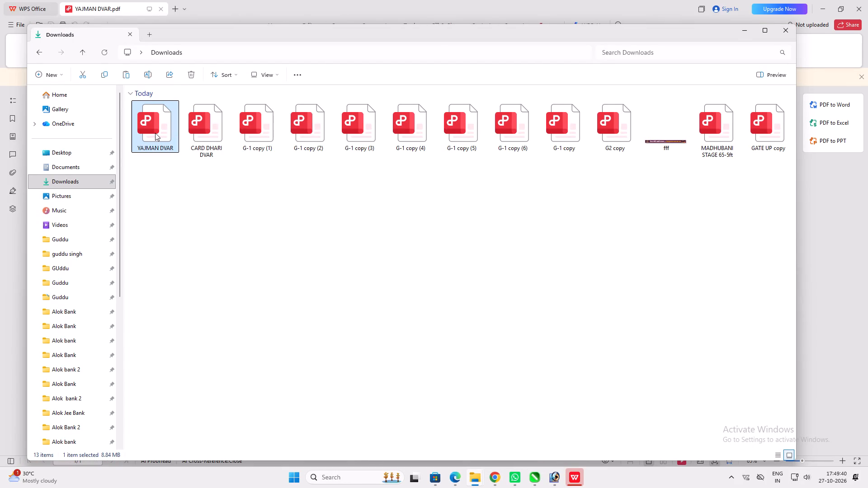
Open the YAJMAN DVAR PDF from the Downloads folder in the PDF viewer.
{"action": "double_click", "coordinate": [159, 133]}
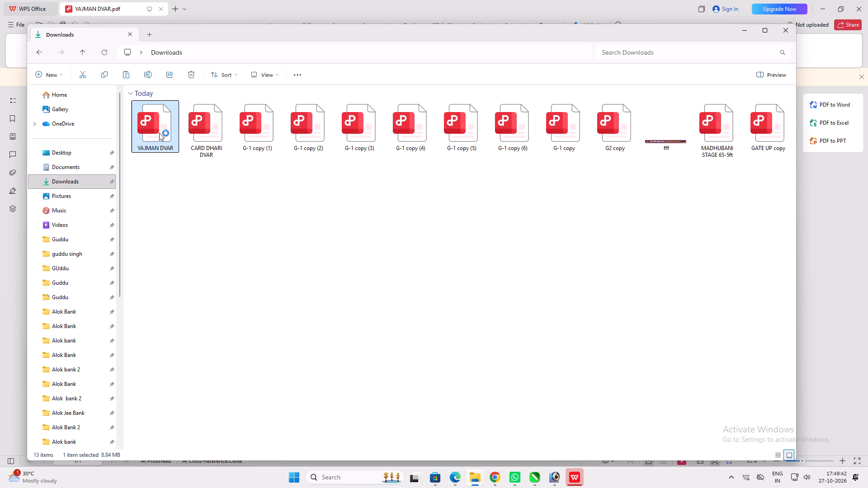
{"action": "triple_click", "coordinate": [159, 133]}
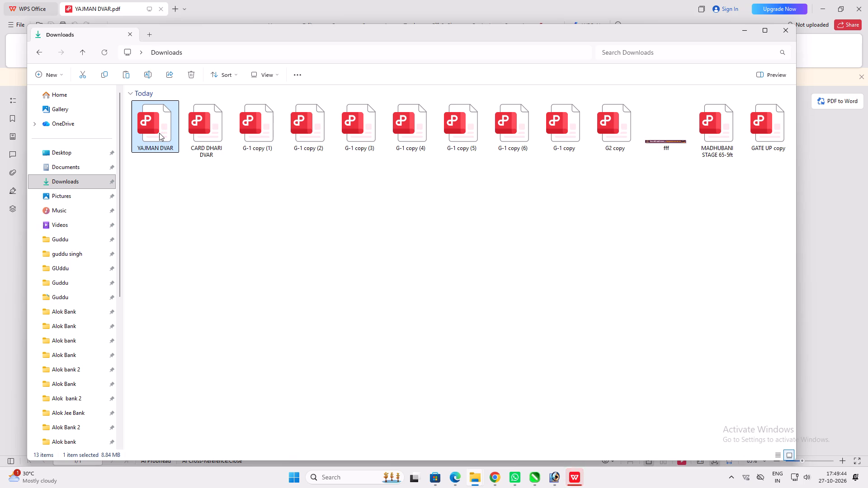
{"action": "double_click", "coordinate": [159, 133]}
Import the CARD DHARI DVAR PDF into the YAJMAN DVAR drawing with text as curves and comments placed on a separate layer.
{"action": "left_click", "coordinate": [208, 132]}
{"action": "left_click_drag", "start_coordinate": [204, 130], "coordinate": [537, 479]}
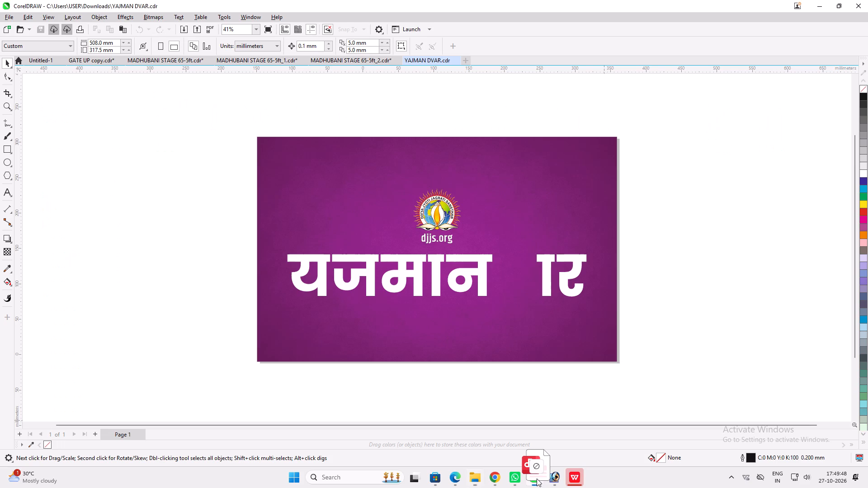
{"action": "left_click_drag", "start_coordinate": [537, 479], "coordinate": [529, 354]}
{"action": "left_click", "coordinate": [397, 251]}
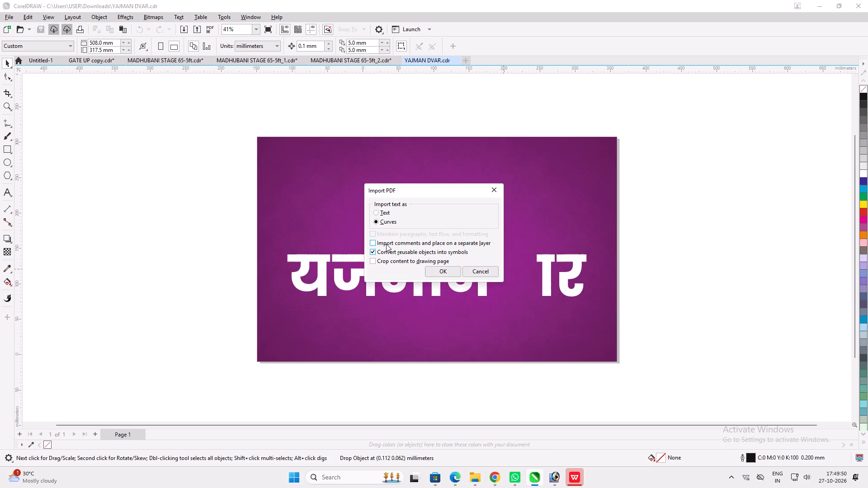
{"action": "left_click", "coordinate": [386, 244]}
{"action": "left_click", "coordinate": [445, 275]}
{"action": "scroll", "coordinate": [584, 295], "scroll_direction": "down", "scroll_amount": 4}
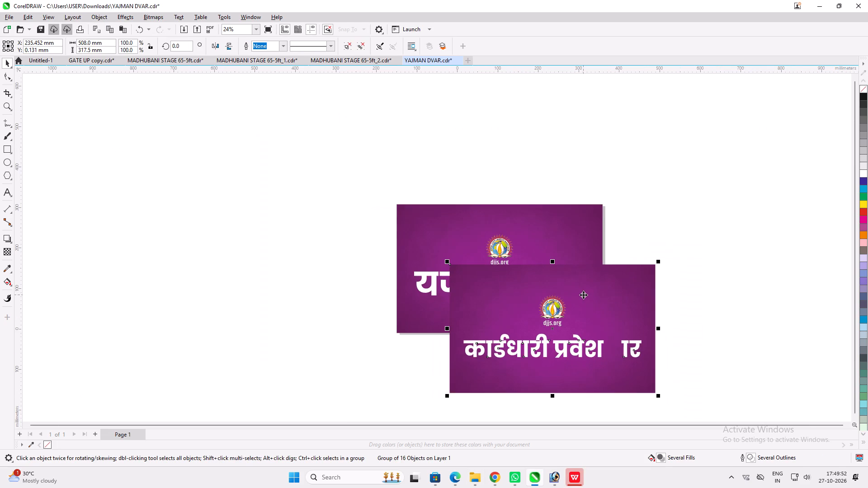
Delete both purple banners from the YAJMAN DVAR drawing.
{"action": "left_click", "coordinate": [401, 366]}
{"action": "left_click_drag", "start_coordinate": [320, 171], "coordinate": [711, 399]}
{"action": "key", "text": "Delete"}
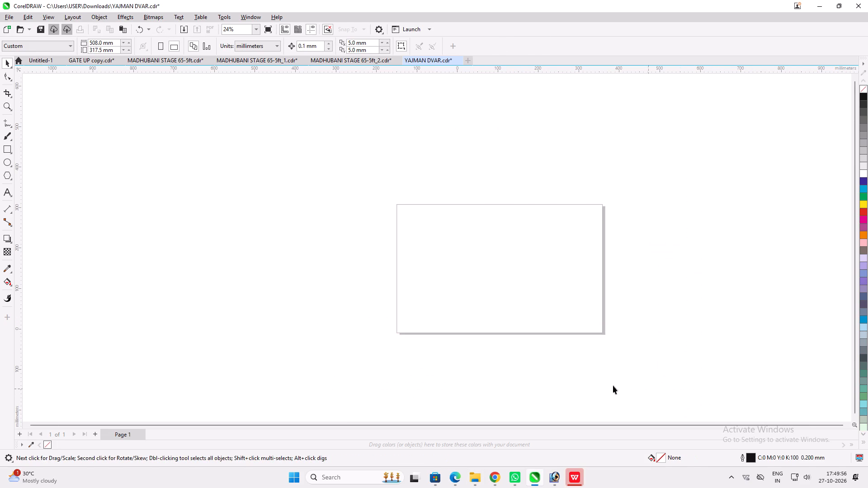
Switch to WPS Office, dismiss the guest-mode notice, examine the YAJMAN DVAR banner's lettering and logo, and close the viewer.
{"action": "left_click", "coordinate": [578, 478]}
{"action": "left_click", "coordinate": [765, 122]}
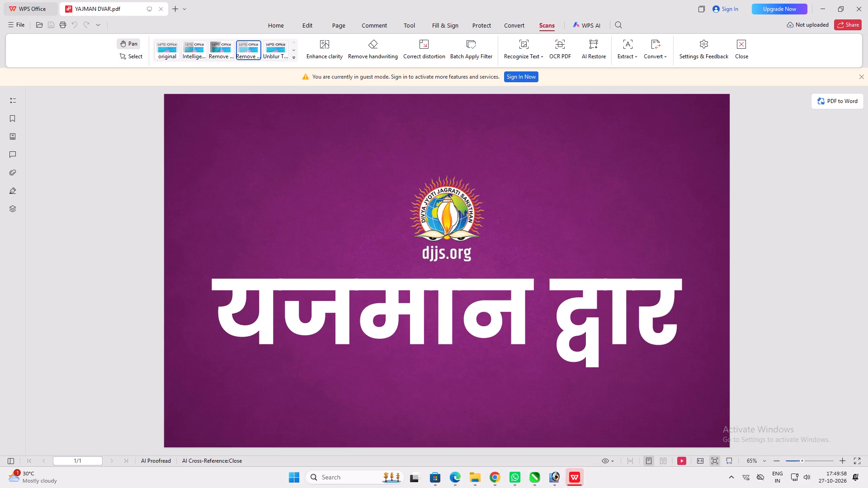
{"action": "left_click", "coordinate": [860, 81]}
{"action": "left_click", "coordinate": [861, 79]}
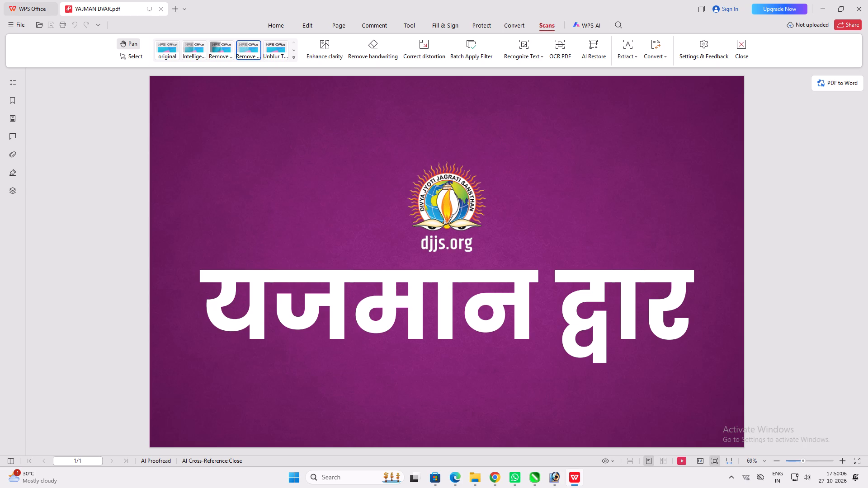
{"action": "scroll", "coordinate": [794, 178], "scroll_direction": "down", "scroll_amount": 1}
{"action": "left_click", "coordinate": [836, 126]}
{"action": "scroll", "coordinate": [599, 106], "scroll_direction": "down", "scroll_amount": 1}
{"action": "scroll", "coordinate": [658, 153], "scroll_direction": "down", "scroll_amount": 1}
{"action": "scroll", "coordinate": [526, 113], "scroll_direction": "down", "scroll_amount": 1}
{"action": "scroll", "coordinate": [604, 257], "scroll_direction": "down", "scroll_amount": 4}
{"action": "scroll", "coordinate": [628, 213], "scroll_direction": "down", "scroll_amount": 3}
{"action": "scroll", "coordinate": [440, 193], "scroll_direction": "down", "scroll_amount": 2}
{"action": "scroll", "coordinate": [442, 201], "scroll_direction": "up", "scroll_amount": 3}
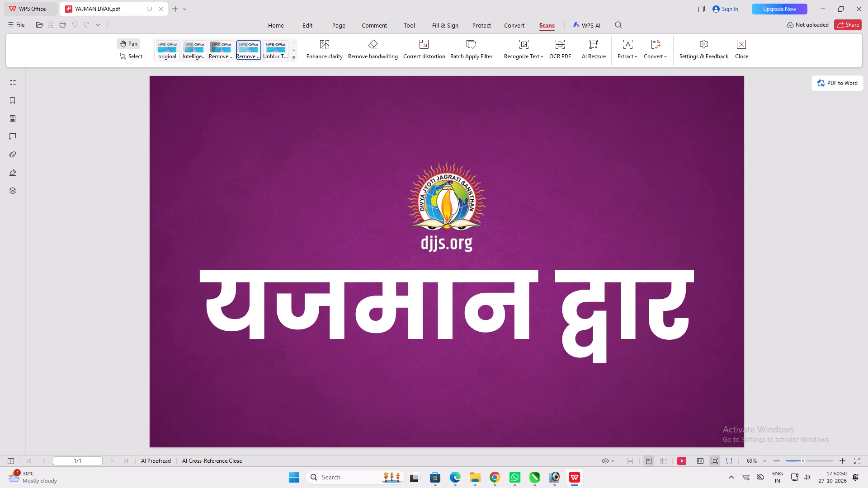
{"action": "left_click", "coordinate": [512, 298]}
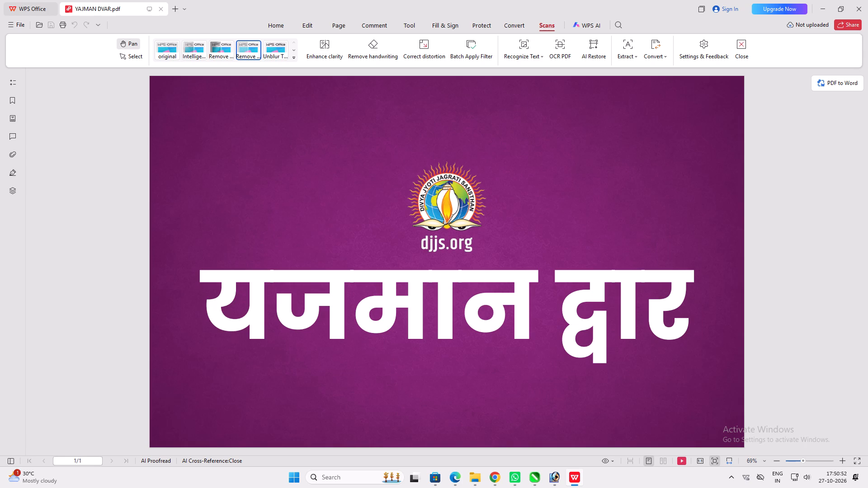
{"action": "triple_click", "coordinate": [465, 281]}
{"action": "left_click", "coordinate": [644, 311]}
{"action": "scroll", "coordinate": [608, 261], "scroll_direction": "down", "scroll_amount": 4}
{"action": "left_click_drag", "start_coordinate": [604, 289], "coordinate": [601, 284]}
{"action": "left_click", "coordinate": [599, 276]}
{"action": "scroll", "coordinate": [599, 255], "scroll_direction": "down", "scroll_amount": 5}
{"action": "left_click", "coordinate": [862, 0]}
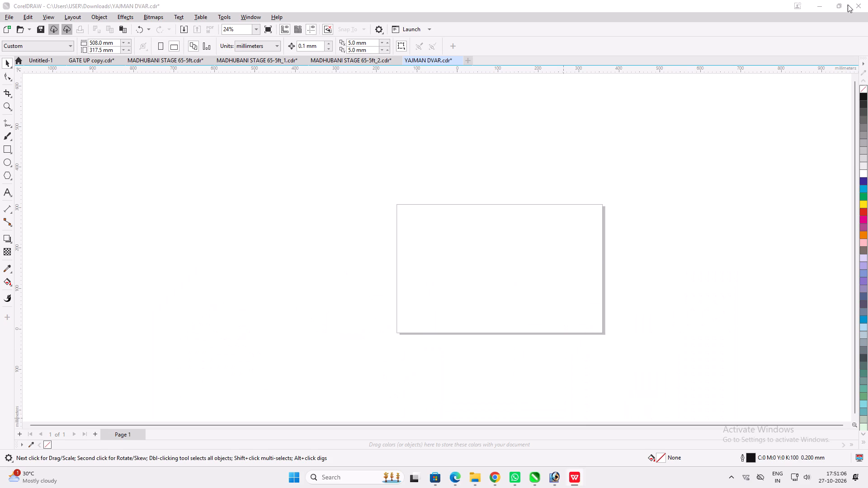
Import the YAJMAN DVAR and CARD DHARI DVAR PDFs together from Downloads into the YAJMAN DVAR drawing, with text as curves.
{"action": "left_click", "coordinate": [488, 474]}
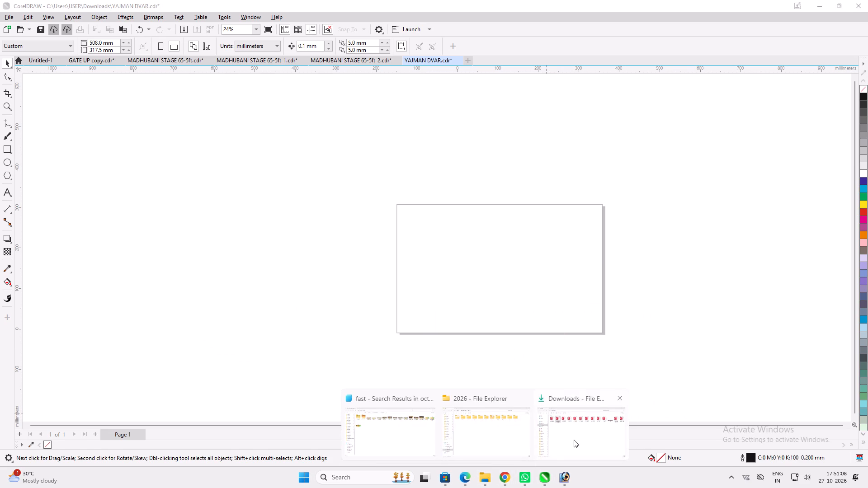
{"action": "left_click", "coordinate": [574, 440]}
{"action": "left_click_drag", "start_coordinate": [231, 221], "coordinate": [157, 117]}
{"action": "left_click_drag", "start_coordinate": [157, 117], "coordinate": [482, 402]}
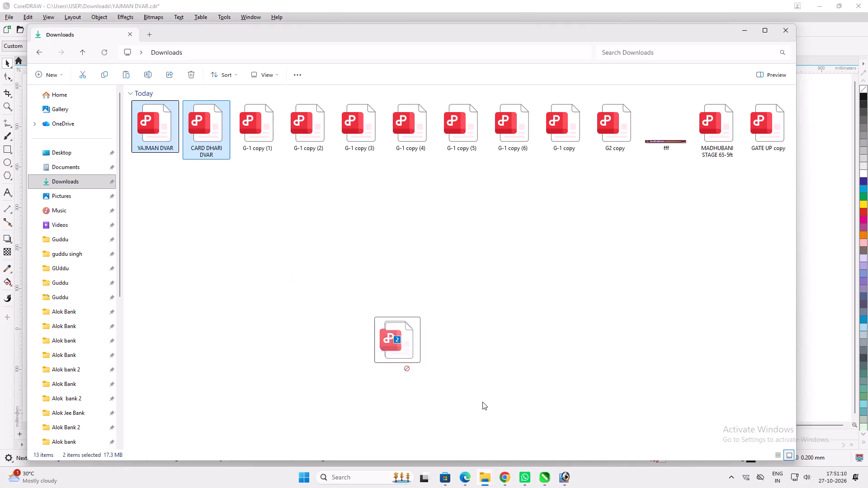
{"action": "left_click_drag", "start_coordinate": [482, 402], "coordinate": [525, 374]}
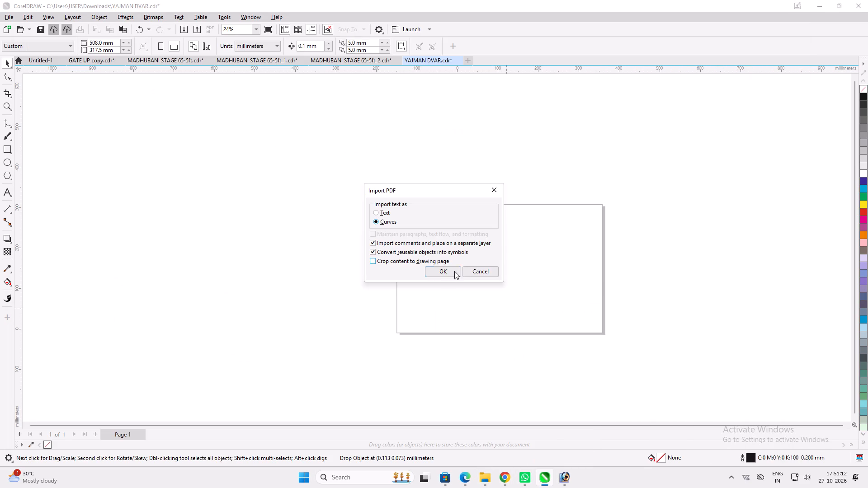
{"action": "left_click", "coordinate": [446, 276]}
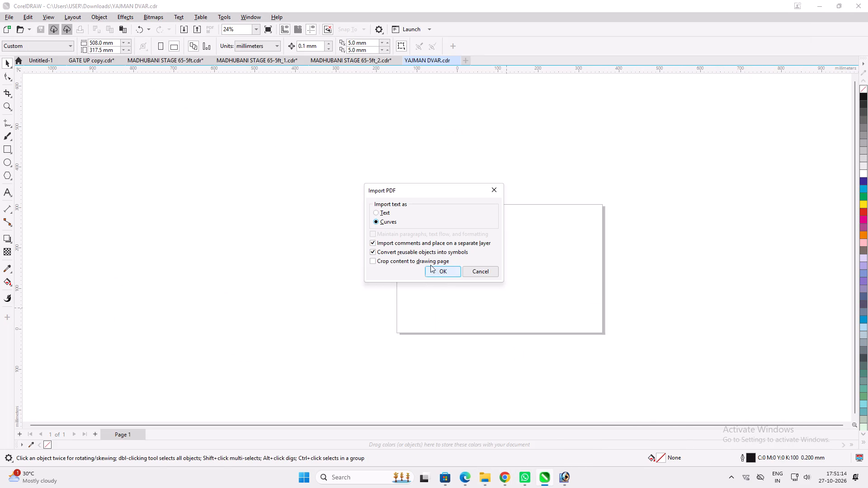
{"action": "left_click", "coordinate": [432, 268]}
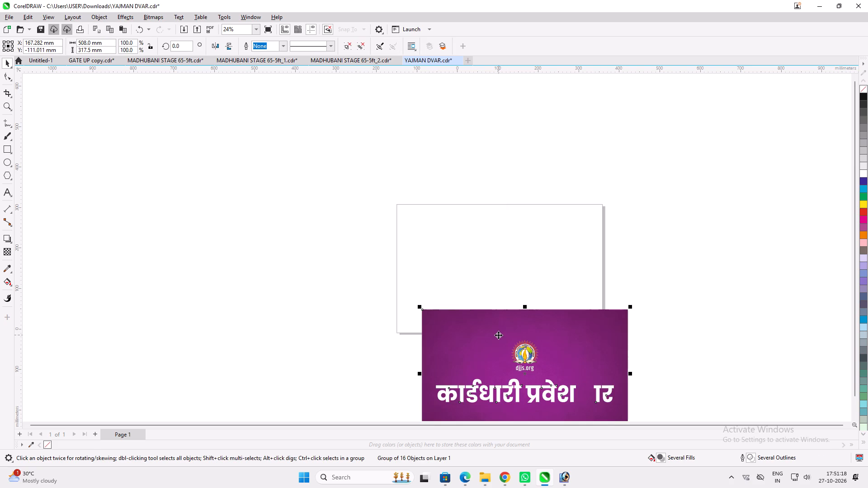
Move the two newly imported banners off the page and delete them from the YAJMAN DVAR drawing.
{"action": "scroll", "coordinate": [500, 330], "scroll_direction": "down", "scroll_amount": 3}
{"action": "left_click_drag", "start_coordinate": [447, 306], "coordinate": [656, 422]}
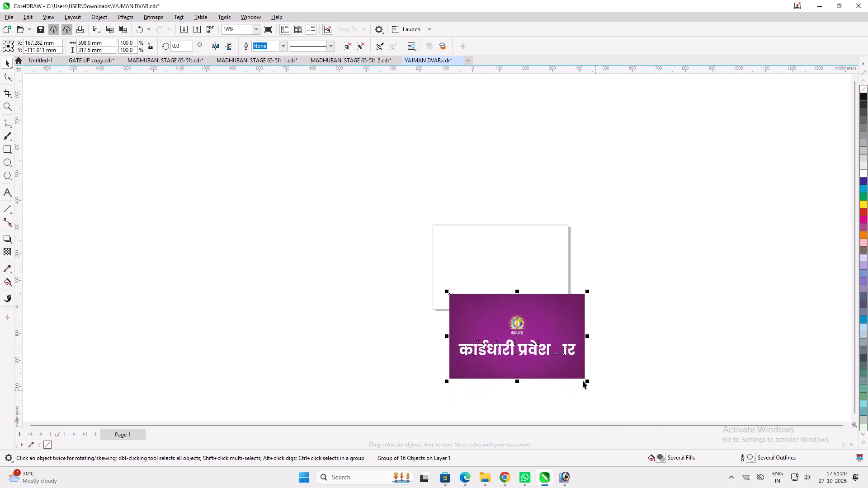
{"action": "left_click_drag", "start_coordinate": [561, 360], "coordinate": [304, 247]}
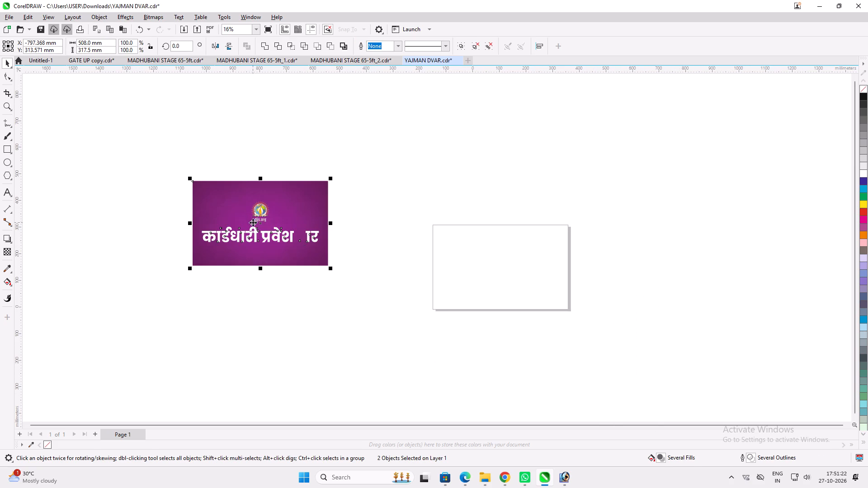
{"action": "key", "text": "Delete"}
Open the YAJMAN DVAR PDF from Downloads as a new drawing, importing text as curves.
{"action": "key", "text": "ctrl+o"}
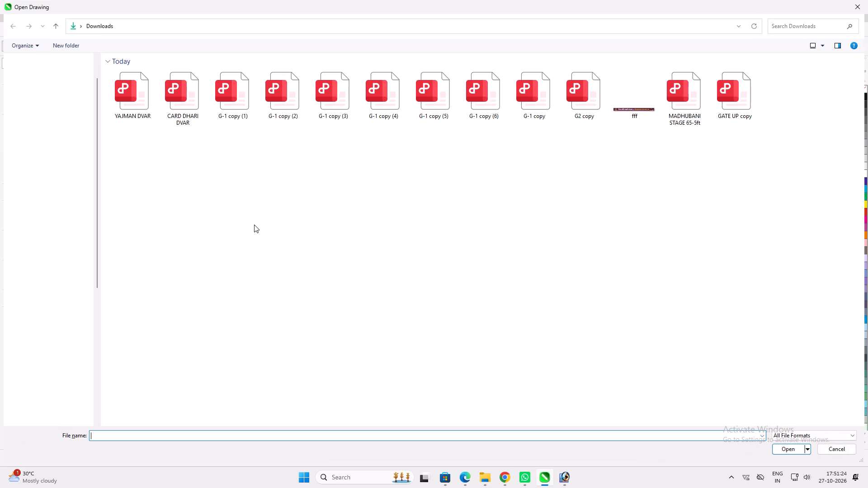
{"action": "left_click", "coordinate": [148, 89]}
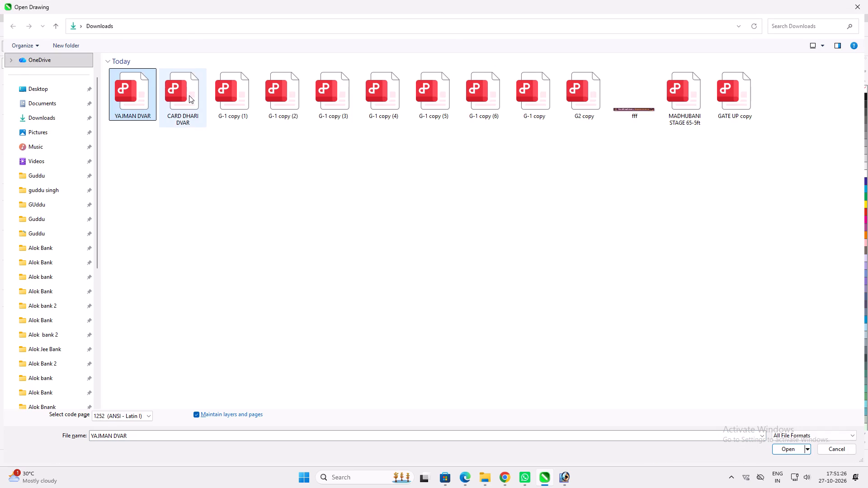
{"action": "key", "text": "Return"}
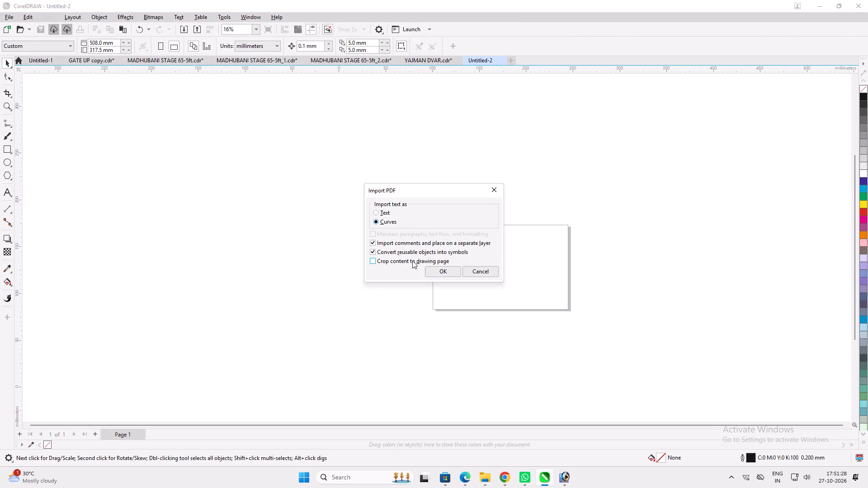
{"action": "left_click", "coordinate": [448, 270]}
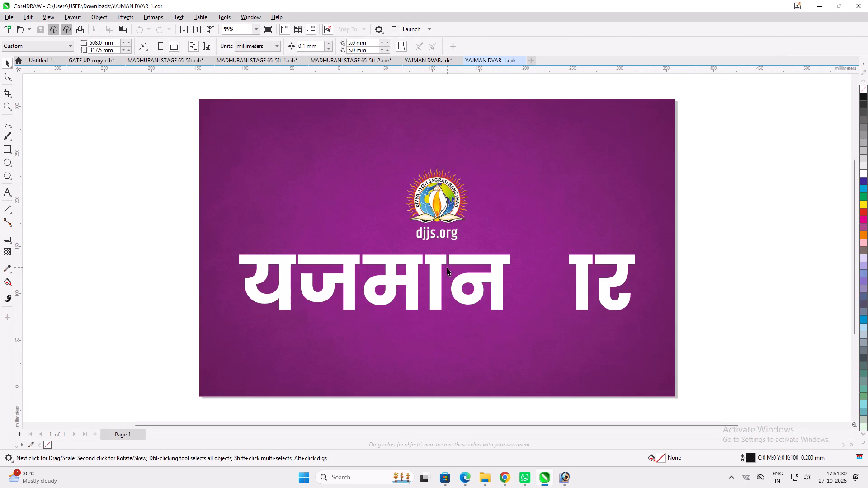
Move the white Hindi heading around the purple banner to check it, and delete it from the YAJMAN DVAR_1 drawing.
{"action": "left_click", "coordinate": [430, 266]}
{"action": "left_click_drag", "start_coordinate": [430, 266], "coordinate": [448, 305]}
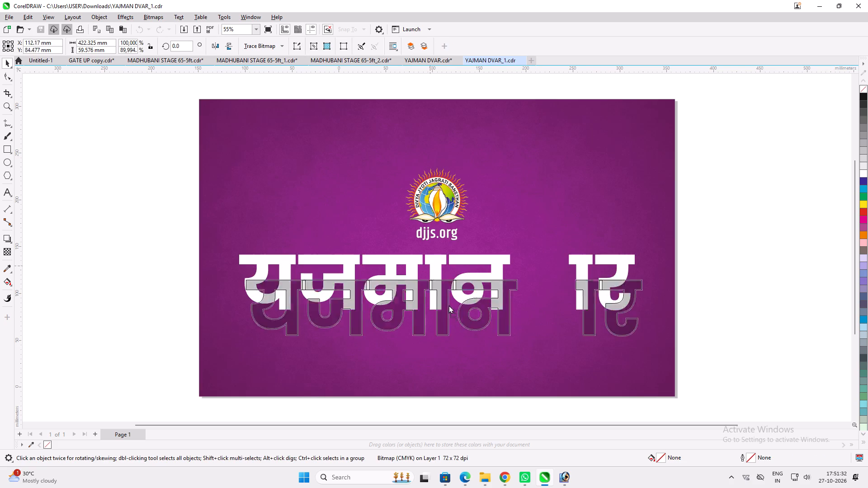
{"action": "left_click_drag", "start_coordinate": [448, 305], "coordinate": [672, 348]}
{"action": "scroll", "coordinate": [632, 343], "scroll_direction": "down", "scroll_amount": 2}
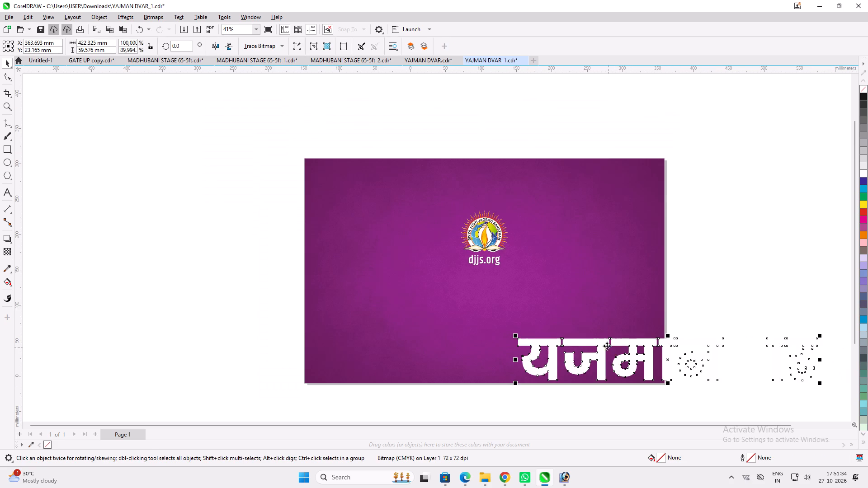
{"action": "left_click_drag", "start_coordinate": [603, 343], "coordinate": [369, 302]}
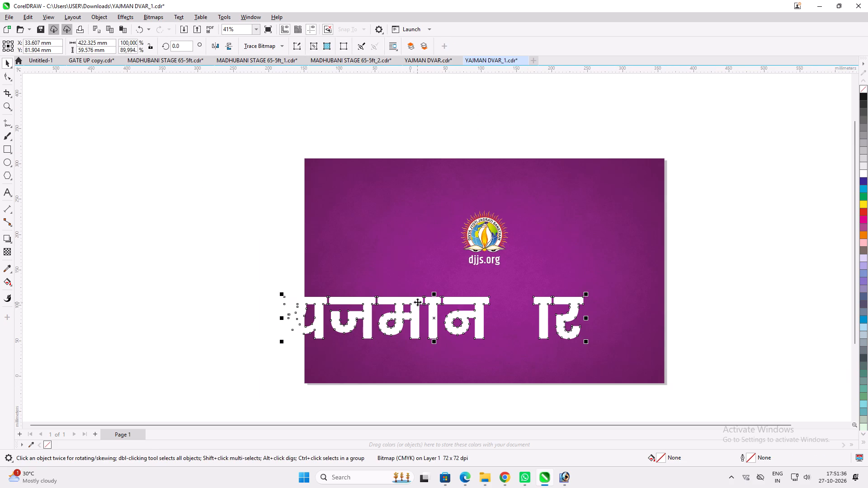
{"action": "left_click_drag", "start_coordinate": [413, 300], "coordinate": [538, 330]}
{"action": "key", "text": "Delete"}
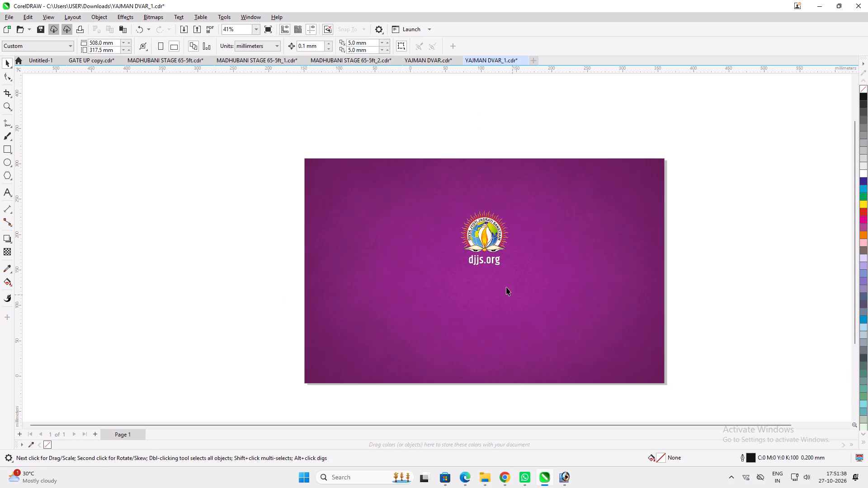
{"action": "key", "text": "Delete"}
Bring up the open File Explorer windows.
{"action": "left_click", "coordinate": [484, 479]}
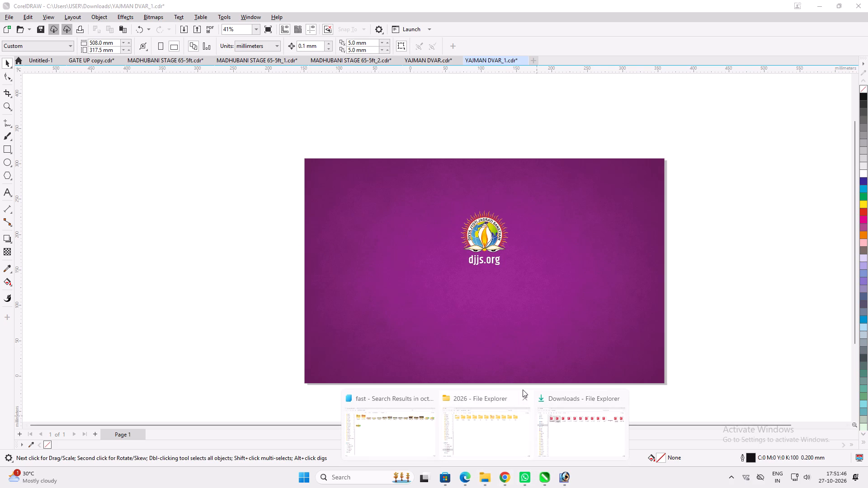
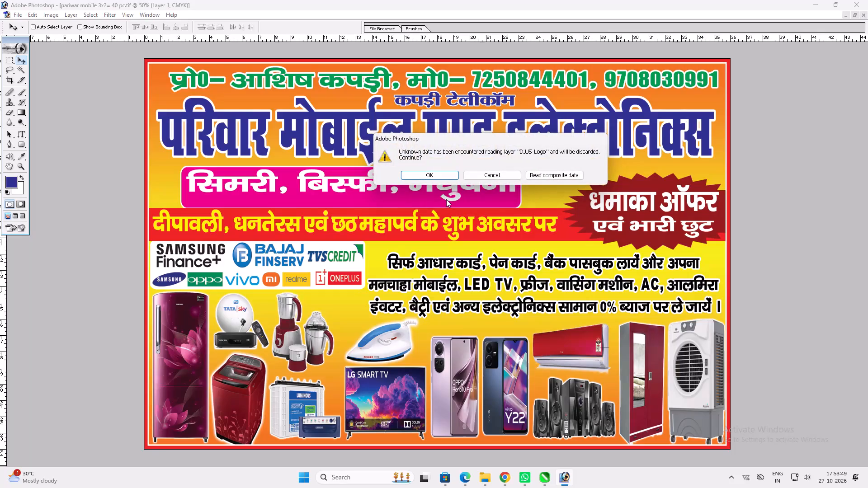
Open YAJMAN DVAR.tif by reading its composite data instead of the layers, and maximize its document window.
{"action": "left_click", "coordinate": [551, 178]}
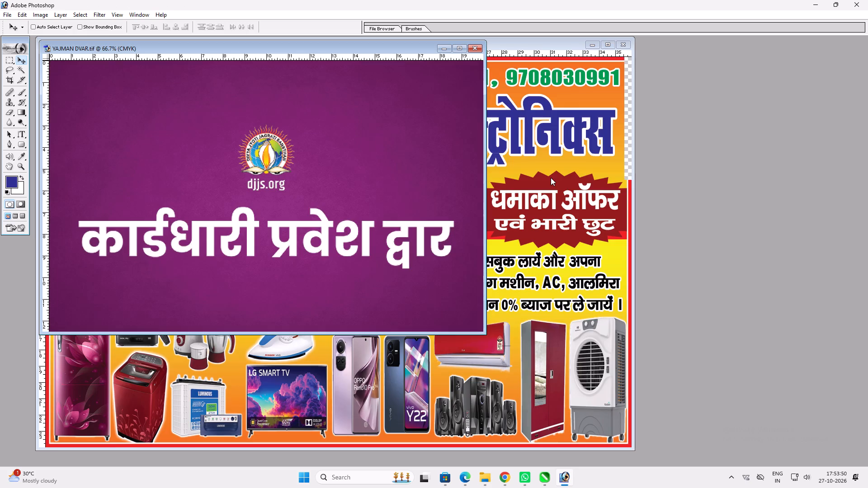
{"action": "left_click", "coordinate": [452, 52]}
{"action": "left_click", "coordinate": [461, 52]}
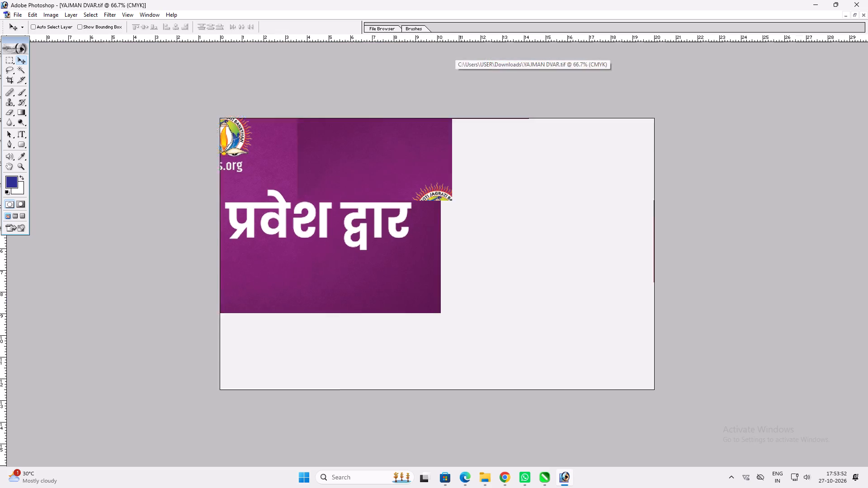
Check the image size of the purple YAJMAN DVAR.tif banner without changing it.
{"action": "key", "text": "alt+i"}
{"action": "key", "text": "alt+i"}
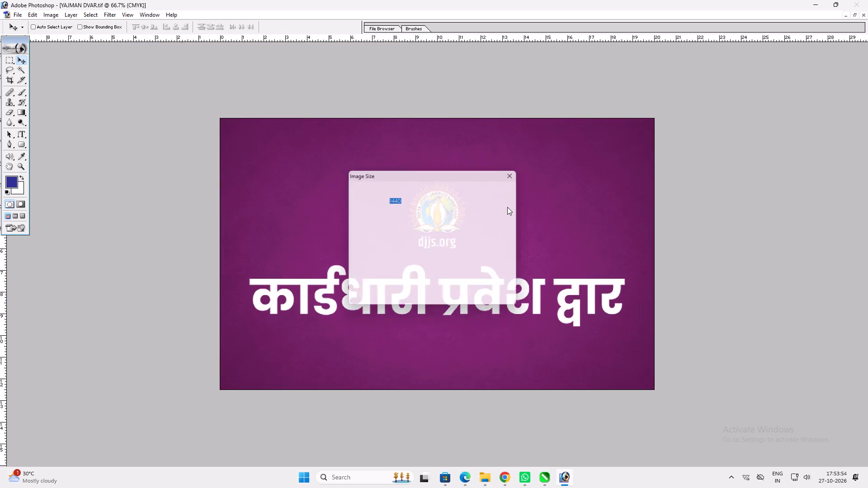
{"action": "key", "text": "Return"}
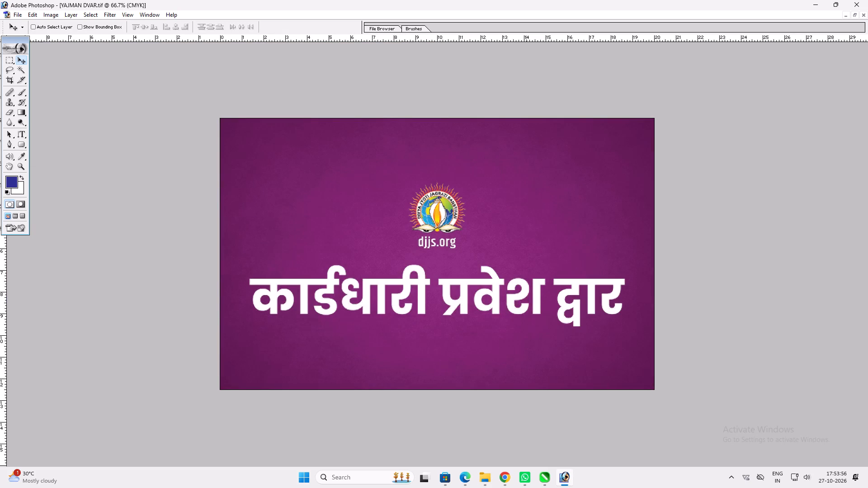
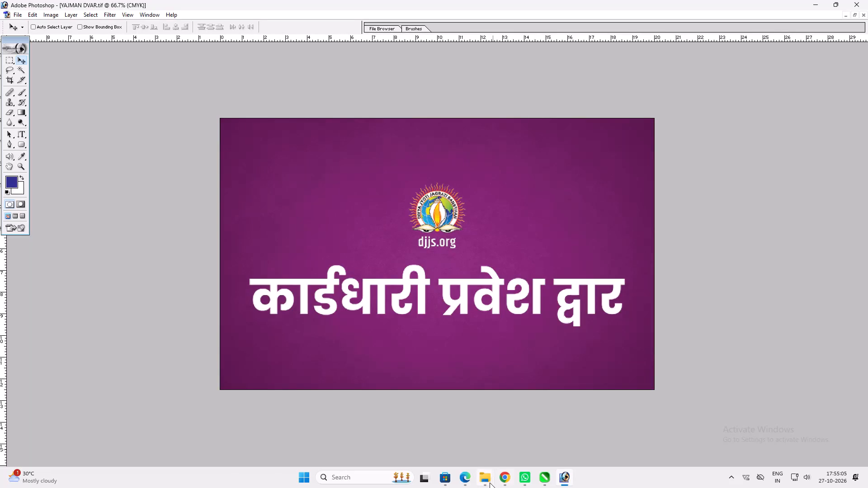
Delete all the files in the Downloads folder in File Explorer.
{"action": "left_click", "coordinate": [490, 483]}
{"action": "left_click", "coordinate": [557, 438]}
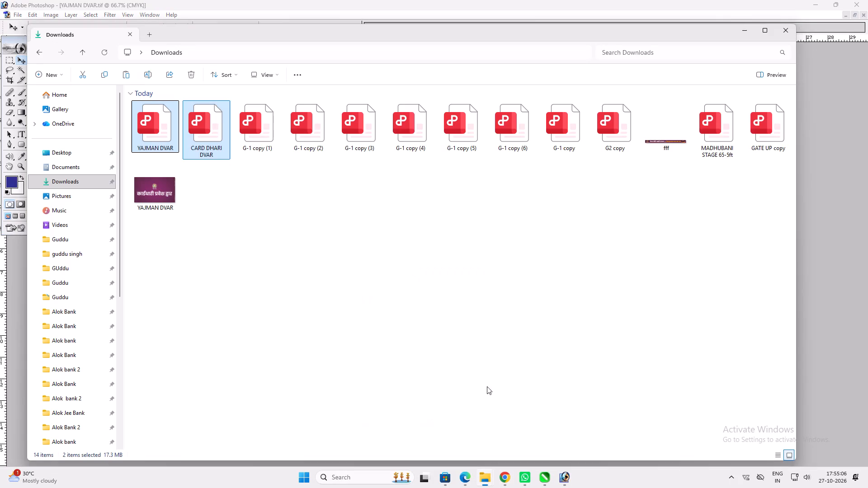
{"action": "left_click", "coordinate": [46, 178]}
{"action": "left_click", "coordinate": [202, 140]}
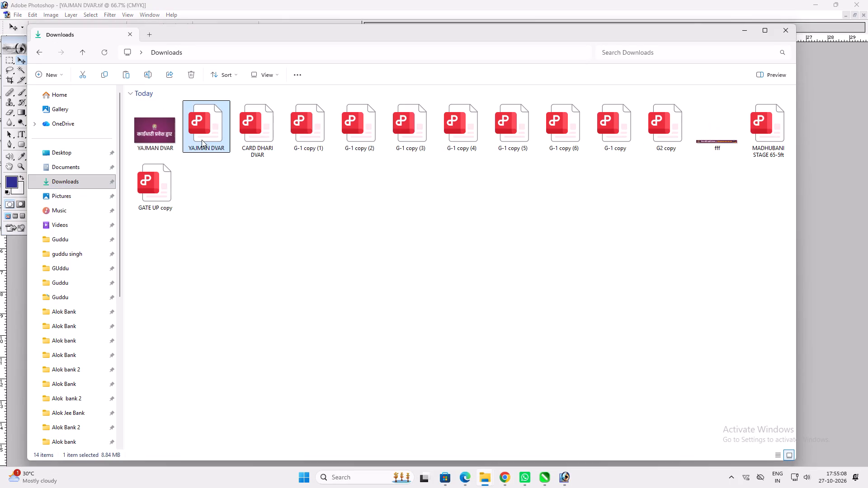
{"action": "key", "text": "ctrl+a"}
{"action": "key", "text": "Delete"}
Switch to WhatsApp in Chrome and check the newest files sent in the open chat.
{"action": "left_click", "coordinate": [509, 477]}
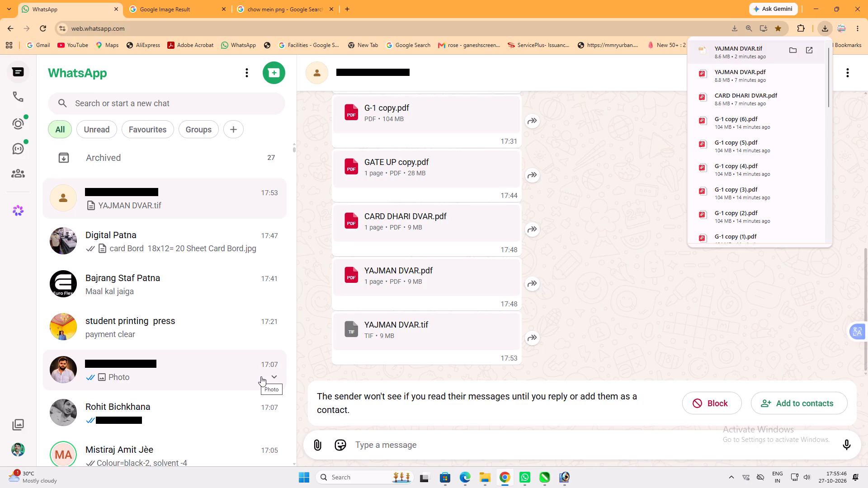
{"action": "scroll", "coordinate": [527, 421], "scroll_direction": "down", "scroll_amount": 2}
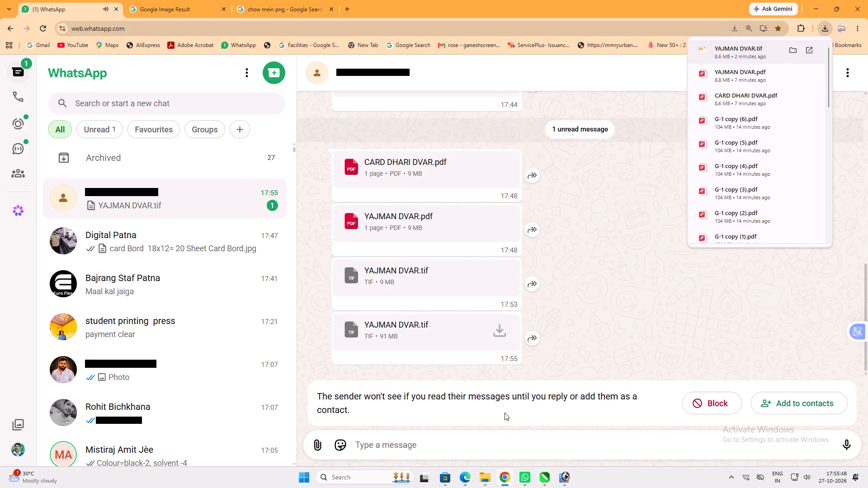
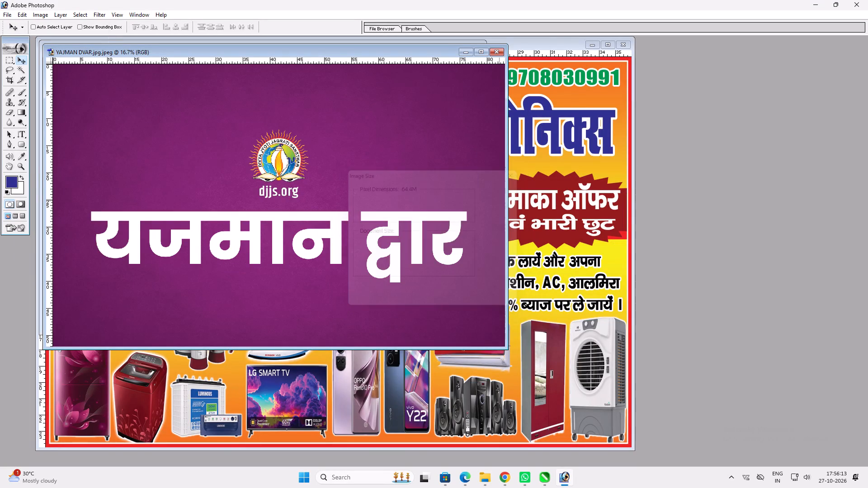
Check the image size of the purple YAJMAN DVAR.jpg.jpeg banner without changing it.
{"action": "key", "text": "alt+i"}
{"action": "key", "text": "alt+i"}
{"action": "key", "text": "Return"}
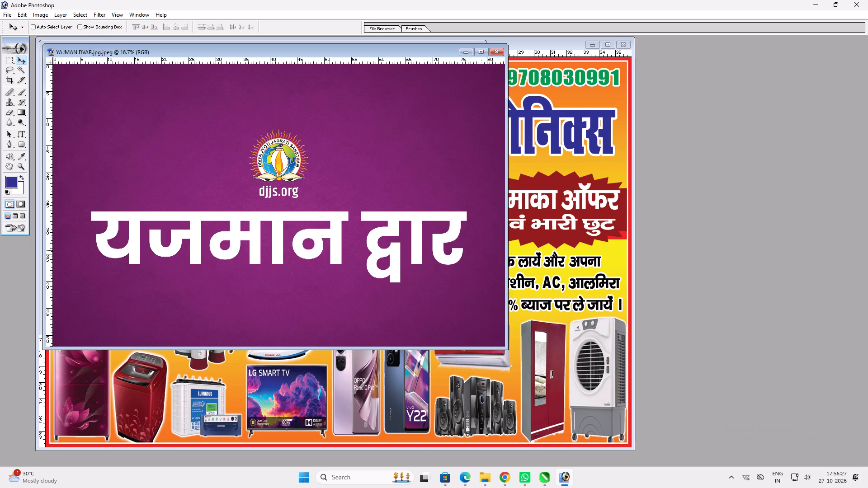
Close all the open image documents, including the purple YAJMAN DVAR banner and the electronics shop banner.
{"action": "key", "text": "ctrl+w"}
{"action": "key", "text": "ctrl+w"}
{"action": "key", "text": "ctrl+w"}
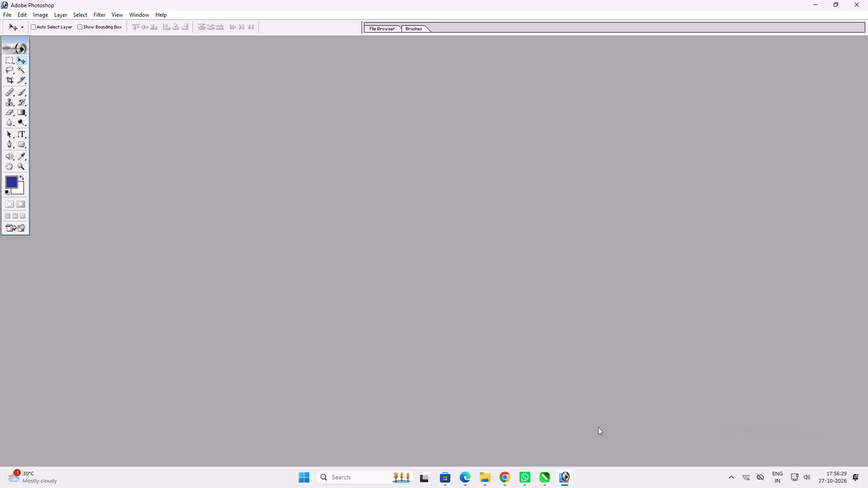
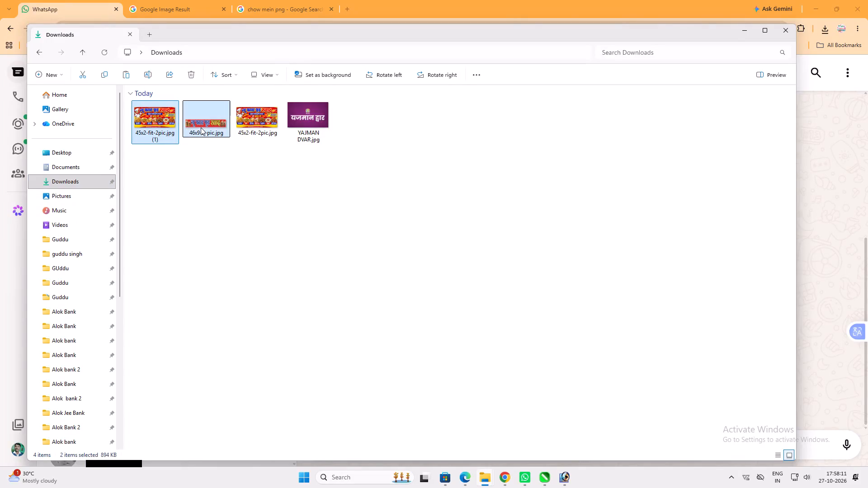
{"action": "key", "text": "ctrl+x"}
{"action": "key", "text": "ctrl+x"}
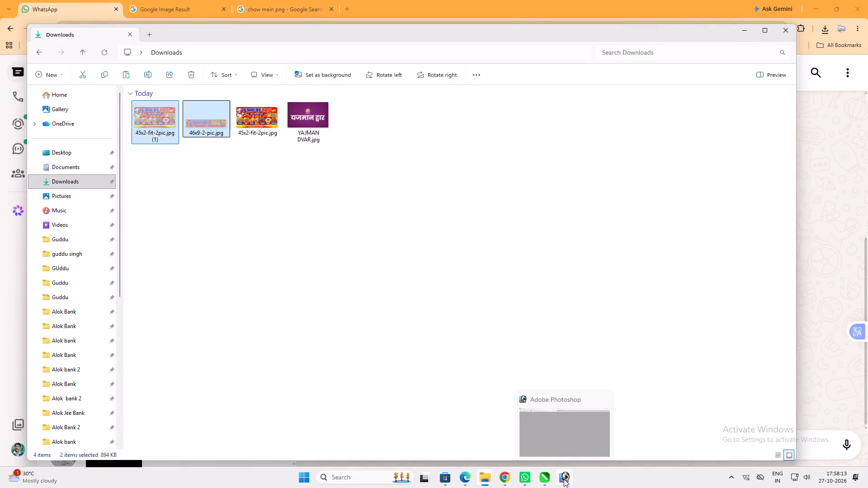
{"action": "left_click", "coordinate": [564, 479]}
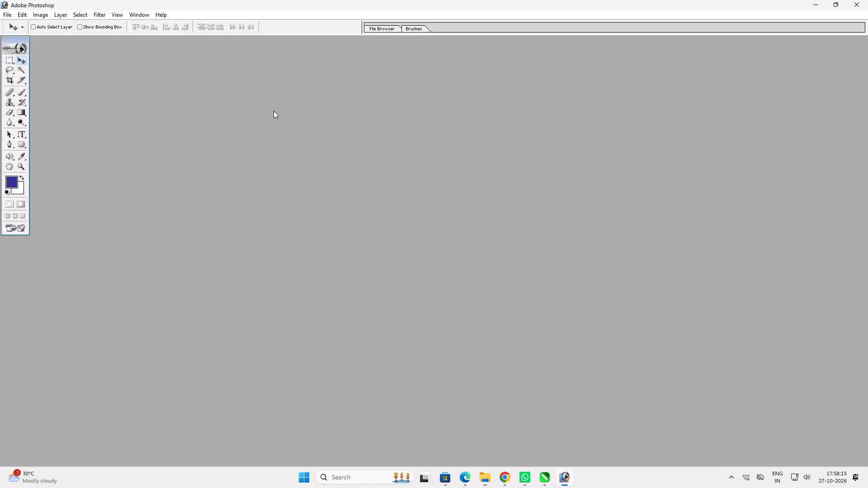
{"action": "double_click", "coordinate": [233, 89]}
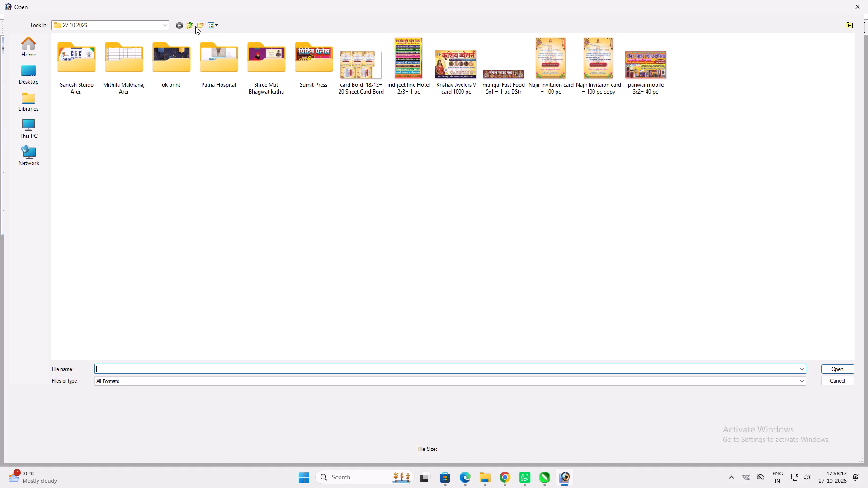
{"action": "left_click", "coordinate": [195, 26]}
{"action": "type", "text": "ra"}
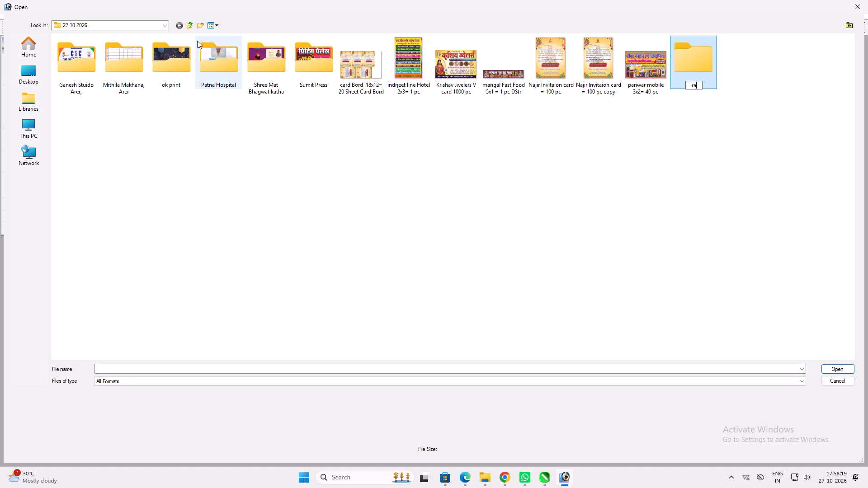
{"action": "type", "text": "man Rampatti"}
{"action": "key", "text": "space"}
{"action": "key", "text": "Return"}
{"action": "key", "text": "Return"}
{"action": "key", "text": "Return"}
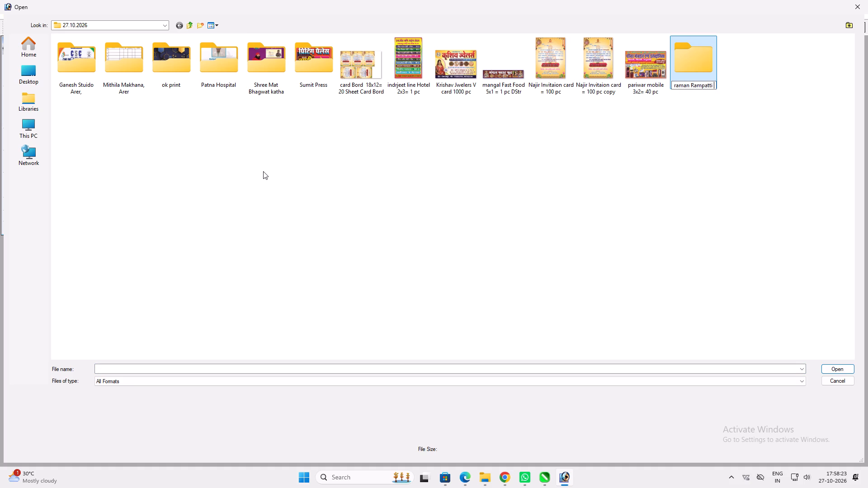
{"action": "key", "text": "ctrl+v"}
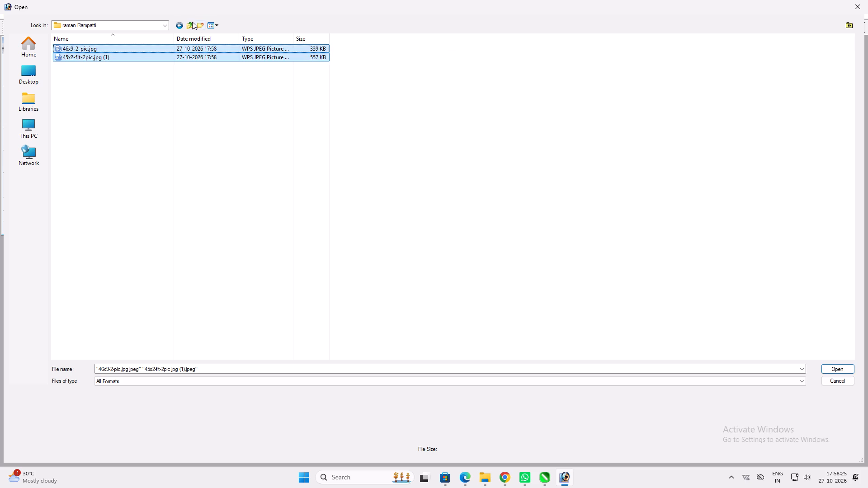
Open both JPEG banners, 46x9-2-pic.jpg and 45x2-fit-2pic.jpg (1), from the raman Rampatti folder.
{"action": "left_click", "coordinate": [192, 22]}
{"action": "double_click", "coordinate": [272, 79]}
{"action": "key", "text": "ctrl+a"}
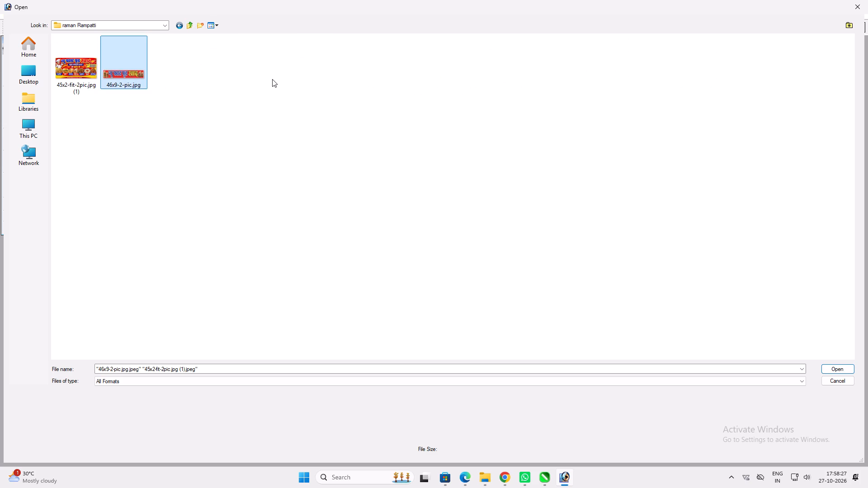
{"action": "key", "text": "Return"}
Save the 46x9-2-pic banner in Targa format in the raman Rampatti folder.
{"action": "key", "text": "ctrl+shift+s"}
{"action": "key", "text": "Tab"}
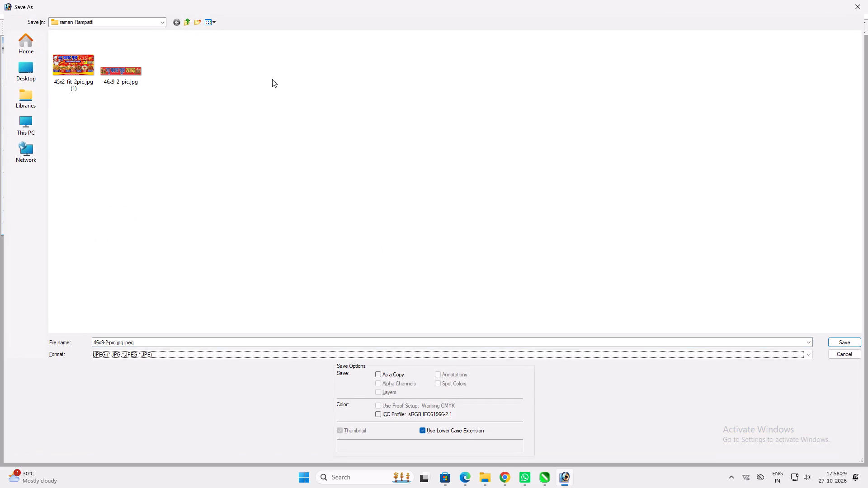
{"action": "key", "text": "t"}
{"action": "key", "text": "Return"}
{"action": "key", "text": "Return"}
{"action": "key", "text": "ctrl+shift+s"}
{"action": "key", "text": "Tab"}
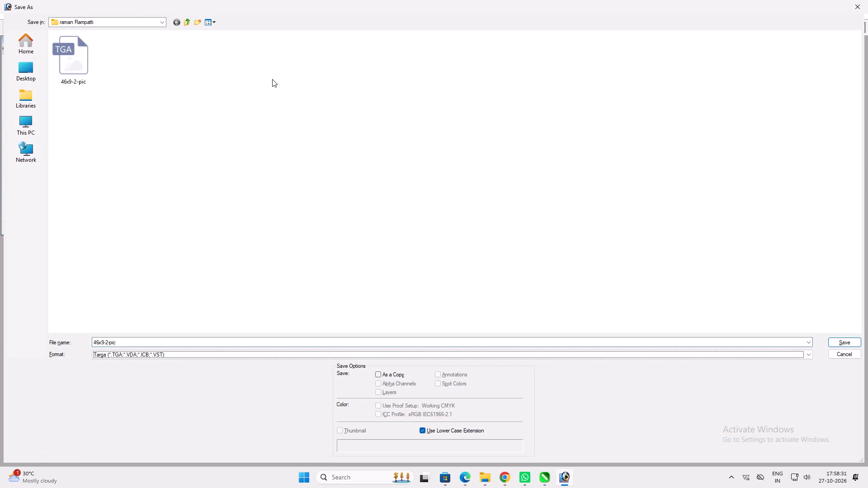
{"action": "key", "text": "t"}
{"action": "key", "text": "Return"}
{"action": "key", "text": "Return"}
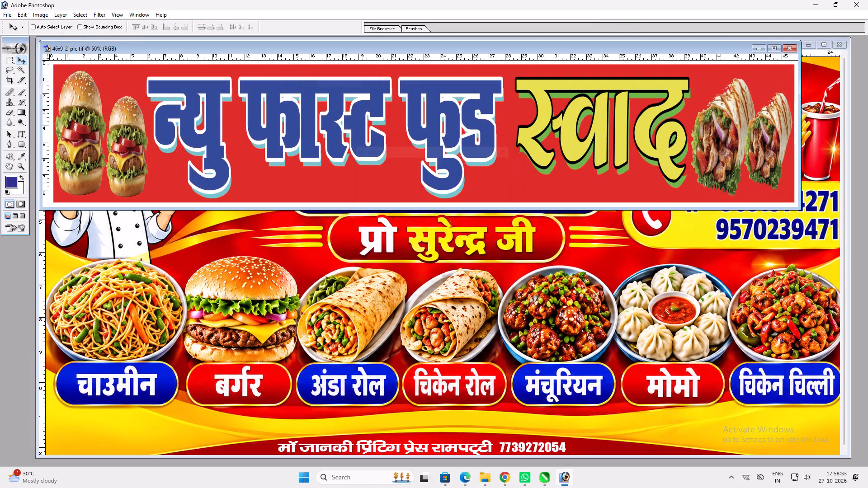
{"action": "key", "text": "ctrl+w"}
Save the 45x2-fit-2pic.jpg (1) food banner as a TIFF in the same folder and close its document.
{"action": "key", "text": "ctrl+shift+s"}
{"action": "key", "text": "Tab"}
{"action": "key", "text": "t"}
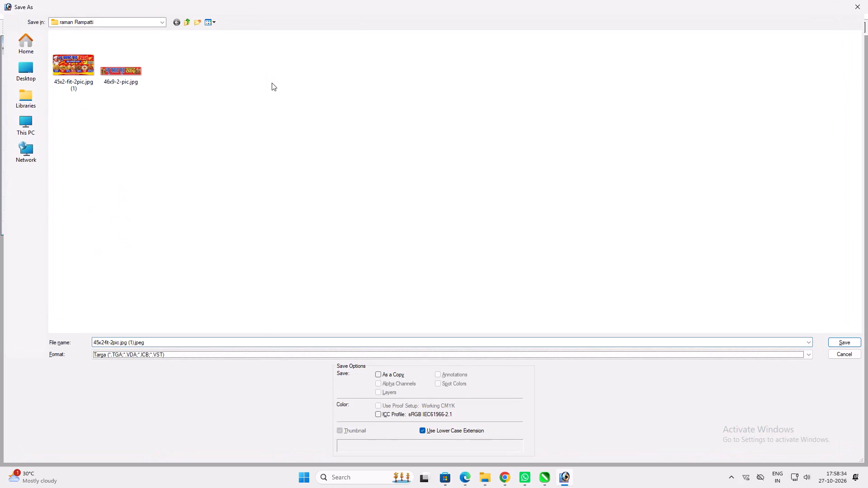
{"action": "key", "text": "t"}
{"action": "key", "text": "Return"}
{"action": "key", "text": "ctrl+Return"}
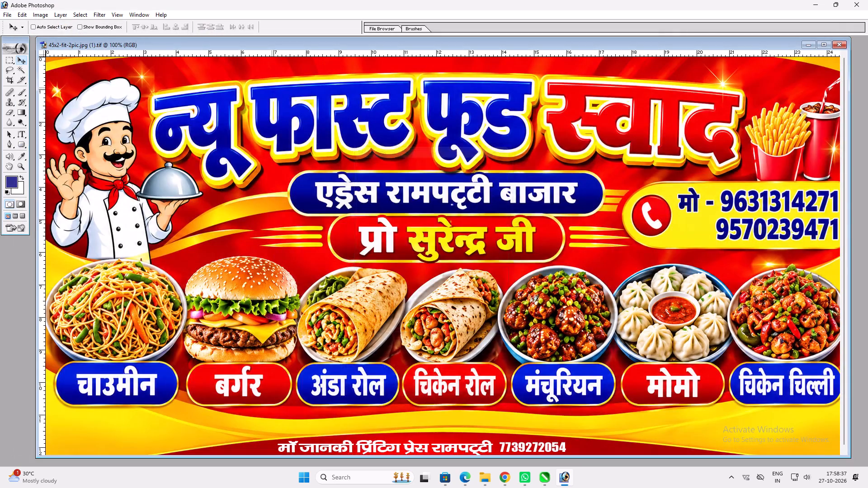
{"action": "key", "text": "ctrl+w"}
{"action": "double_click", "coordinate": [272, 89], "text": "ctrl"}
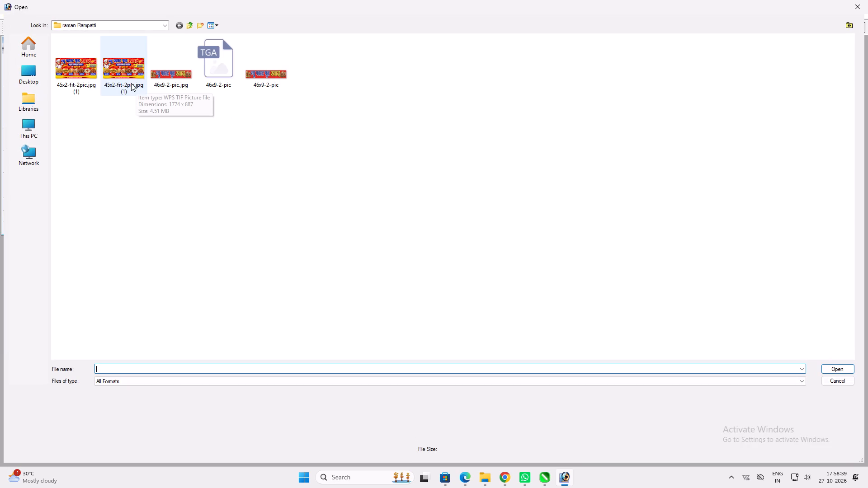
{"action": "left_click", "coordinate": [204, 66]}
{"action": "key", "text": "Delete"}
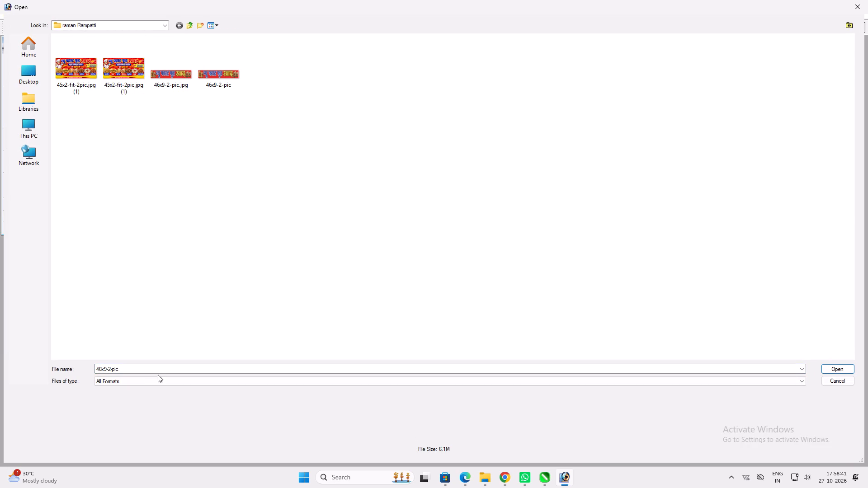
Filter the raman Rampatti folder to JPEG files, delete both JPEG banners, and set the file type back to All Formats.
{"action": "left_click", "coordinate": [140, 383]}
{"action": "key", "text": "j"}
{"action": "left_click", "coordinate": [121, 278]}
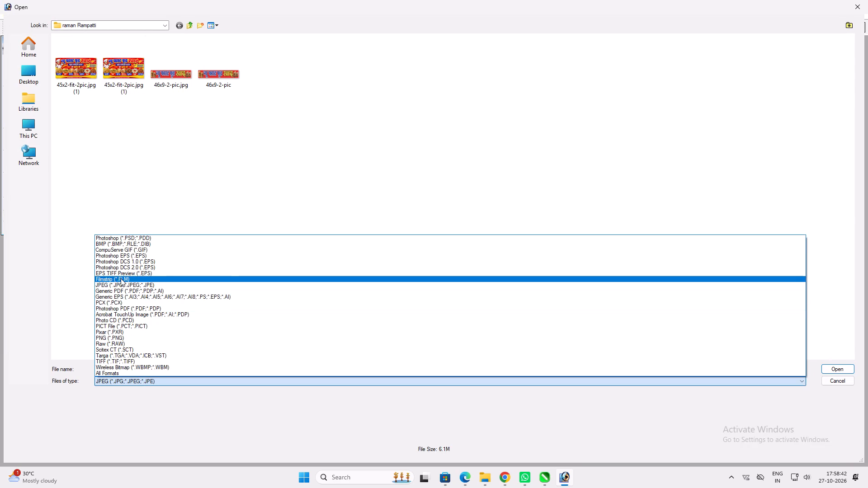
{"action": "left_click_drag", "start_coordinate": [136, 150], "coordinate": [69, 63]}
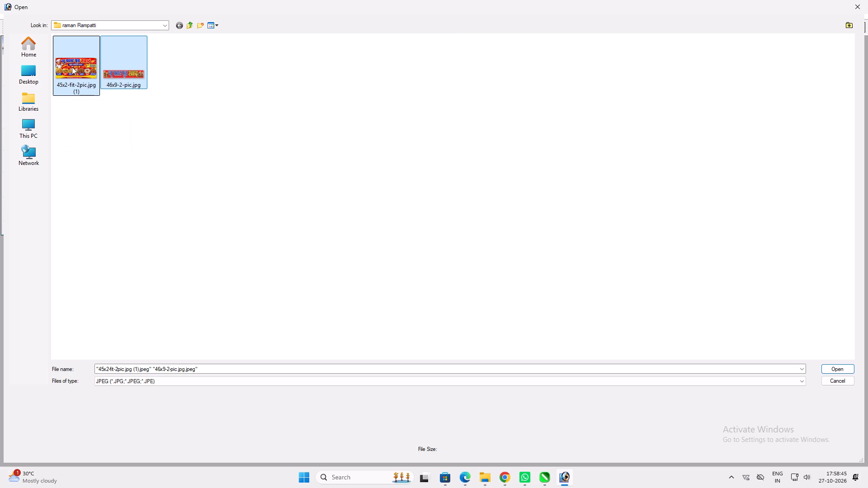
{"action": "key", "text": "Delete"}
{"action": "left_click", "coordinate": [151, 384]}
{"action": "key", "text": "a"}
{"action": "left_click", "coordinate": [146, 370]}
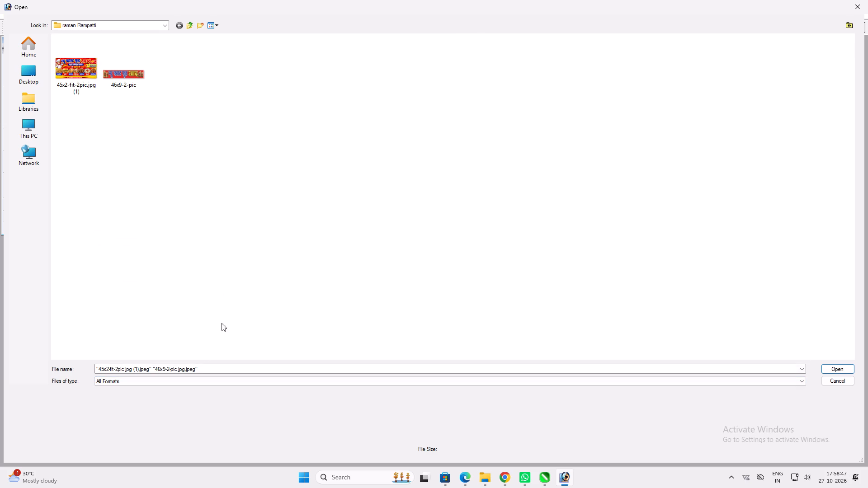
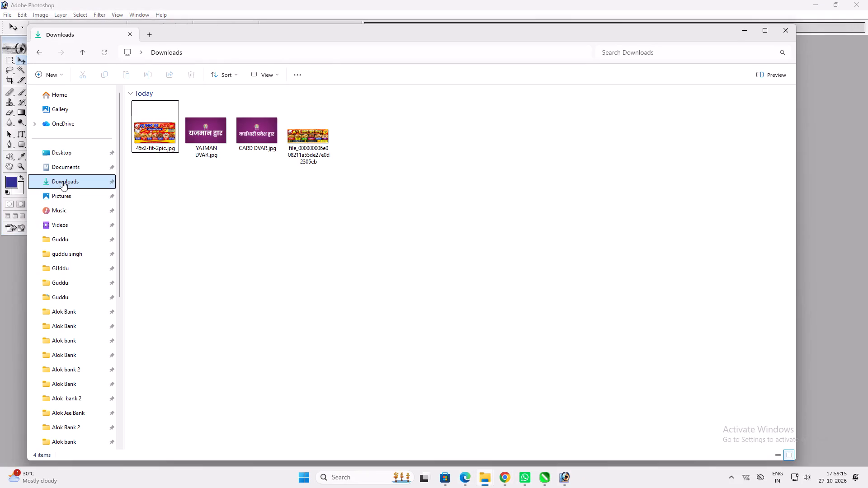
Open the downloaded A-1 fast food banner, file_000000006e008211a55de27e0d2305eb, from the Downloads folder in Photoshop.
{"action": "left_click_drag", "start_coordinate": [154, 126], "coordinate": [559, 480]}
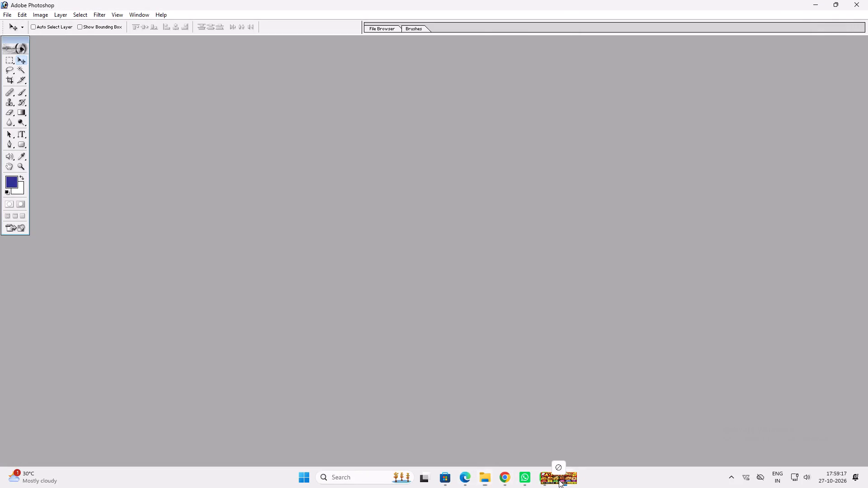
{"action": "left_click_drag", "start_coordinate": [559, 480], "coordinate": [563, 358]}
Resize the A-1 fast food banner image to a document size of 30 inches wide by 9 inches high.
{"action": "key", "text": "alt+i"}
{"action": "key", "text": "alt+i"}
{"action": "key", "text": "Tab"}
{"action": "key", "text": "Tab"}
{"action": "key", "text": "Tab"}
{"action": "key", "text": "Tab"}
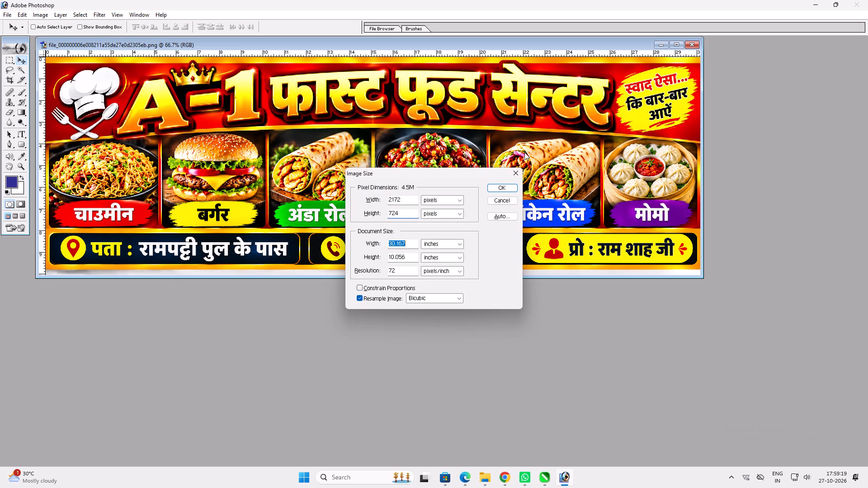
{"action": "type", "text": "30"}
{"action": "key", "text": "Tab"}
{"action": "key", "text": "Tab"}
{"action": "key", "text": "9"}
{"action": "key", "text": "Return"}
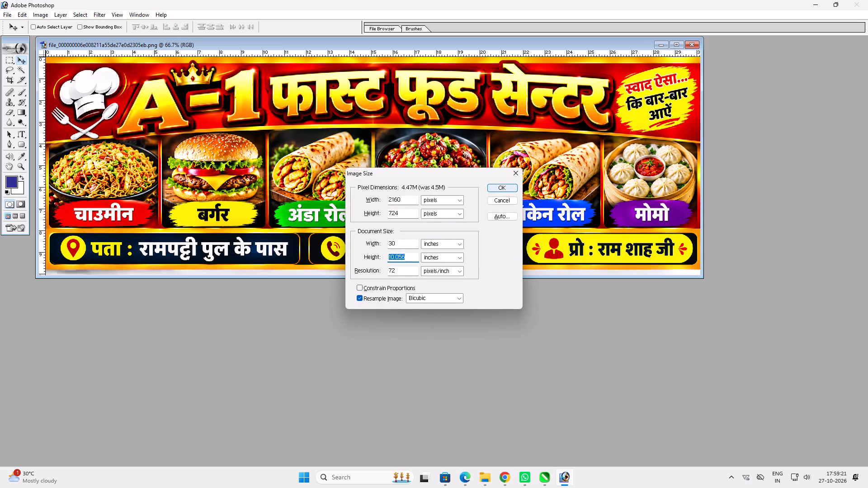
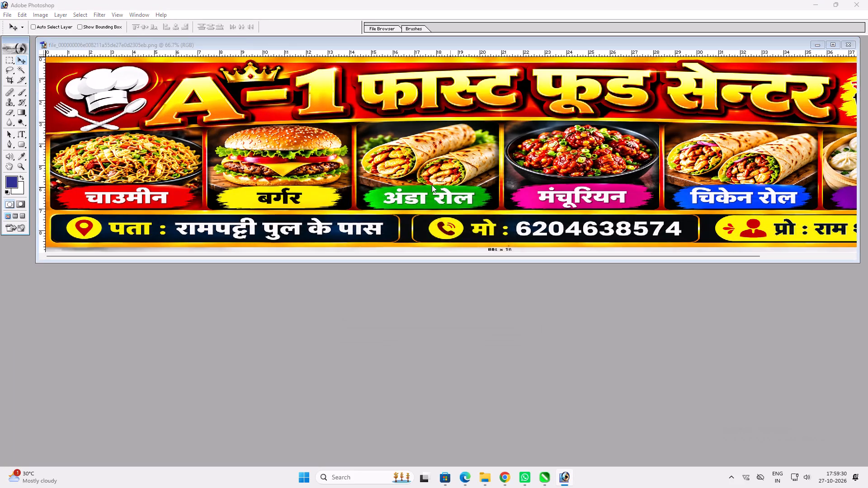
Convert the A-1 fast food centre banner from RGB to CMYK colour mode.
{"action": "left_click", "coordinate": [867, 0]}
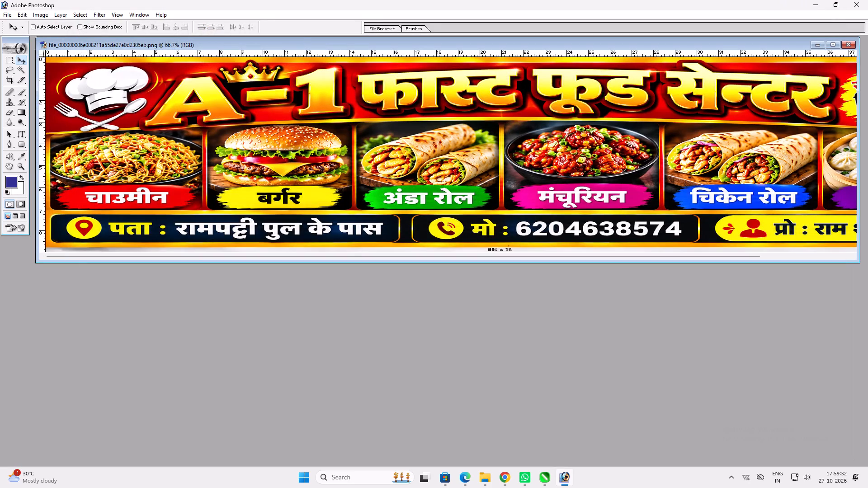
{"action": "key", "text": "alt+i"}
{"action": "key", "text": "alt+m"}
{"action": "key", "text": "alt+c"}
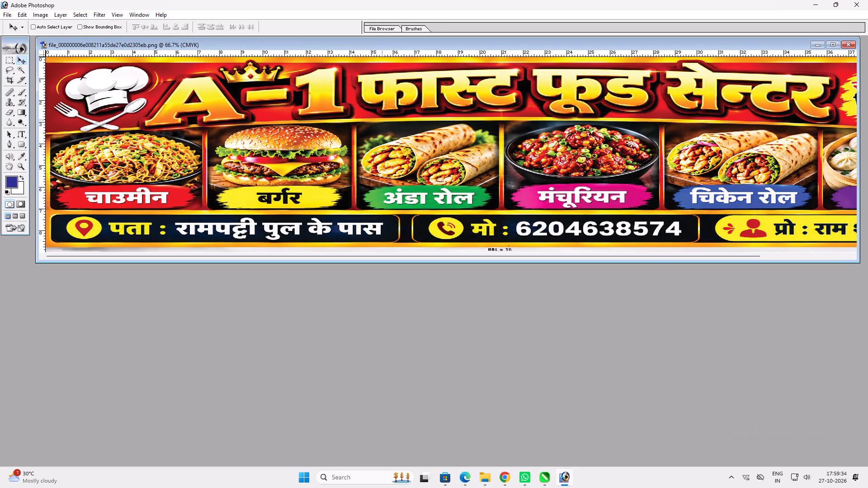
Start saving the A-1 fast food centre banner under Save As.
{"action": "key", "text": "ctrl+shift+s"}
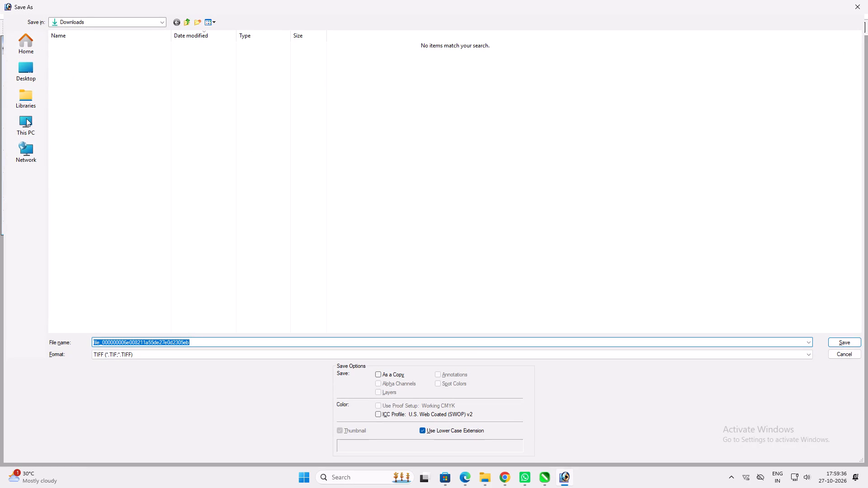
{"action": "left_click", "coordinate": [26, 118]}
{"action": "double_click", "coordinate": [495, 51]}
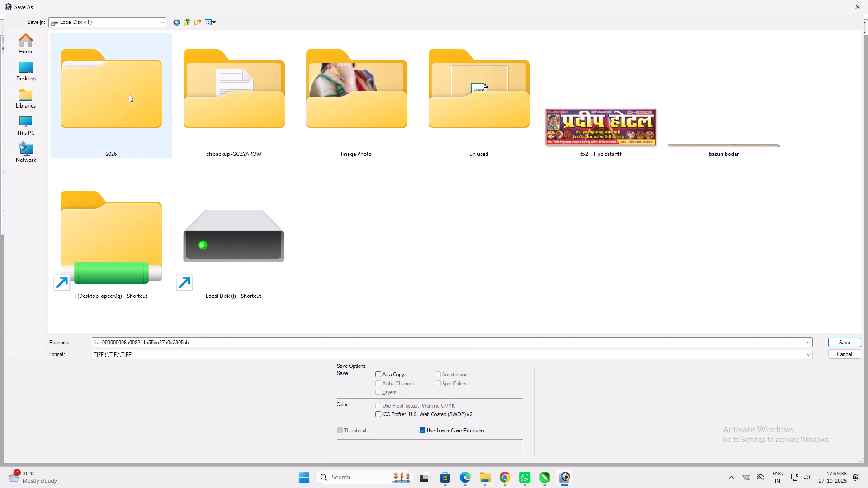
{"action": "double_click", "coordinate": [129, 94]}
{"action": "double_click", "coordinate": [505, 73]}
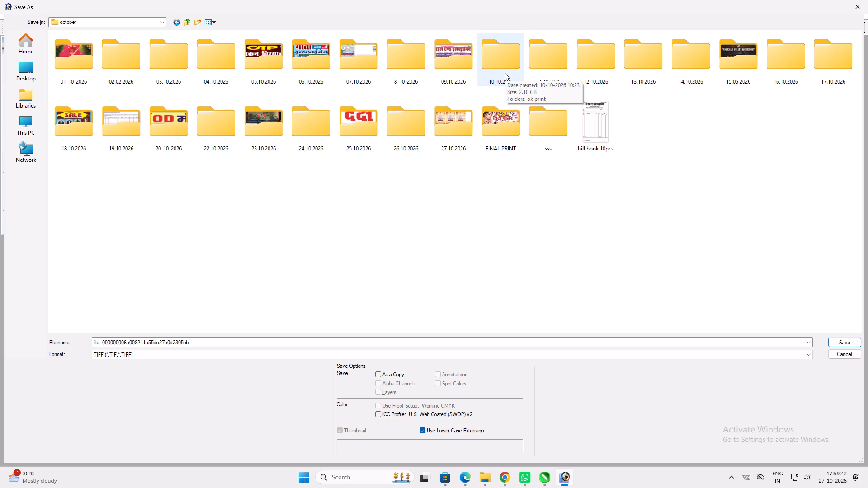
{"action": "double_click", "coordinate": [448, 108]}
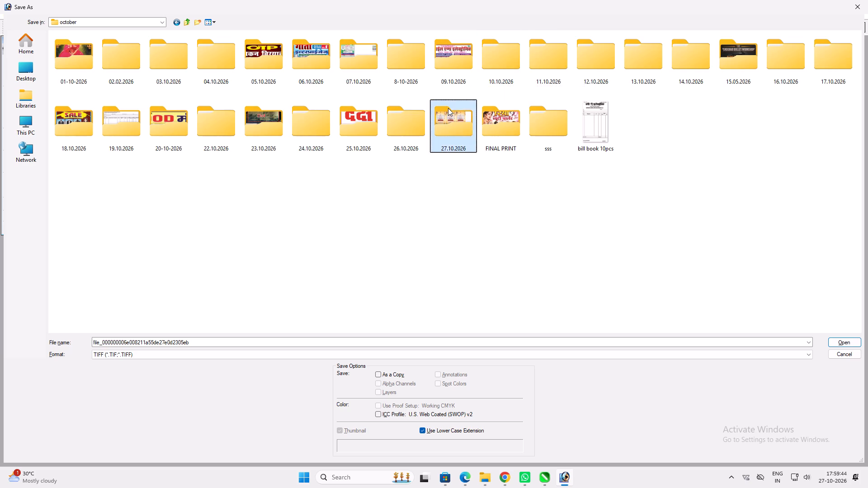
{"action": "left_click", "coordinate": [214, 343]}
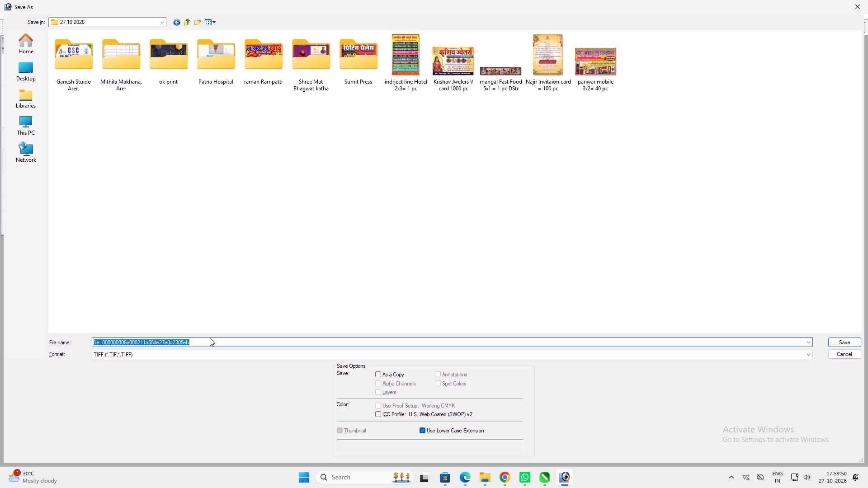
{"action": "double_click", "coordinate": [207, 341]}
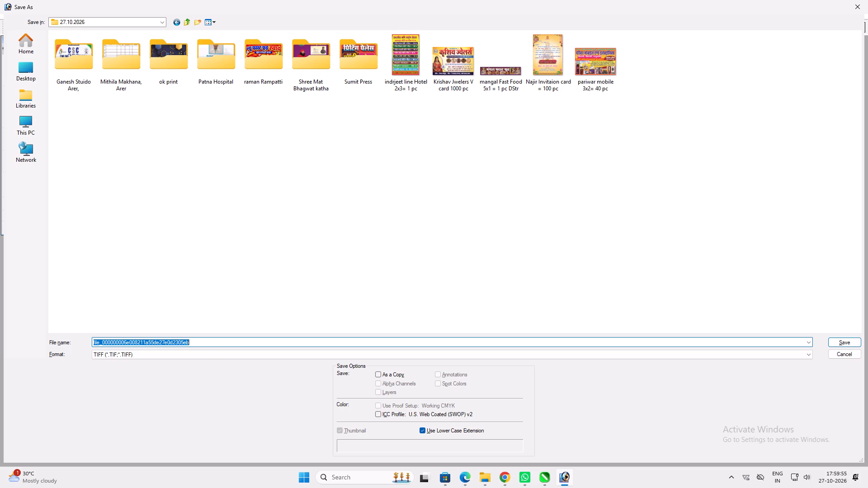
{"action": "double_click", "coordinate": [208, 340]}
{"action": "left_click", "coordinate": [253, 56]}
{"action": "left_click_drag", "start_coordinate": [253, 56], "coordinate": [255, 64]}
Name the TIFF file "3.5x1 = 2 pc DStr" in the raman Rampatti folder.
{"action": "left_click", "coordinate": [215, 346]}
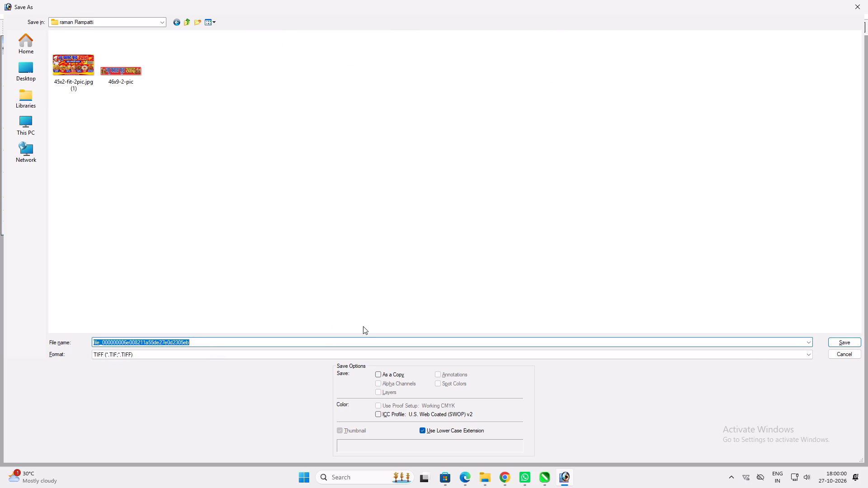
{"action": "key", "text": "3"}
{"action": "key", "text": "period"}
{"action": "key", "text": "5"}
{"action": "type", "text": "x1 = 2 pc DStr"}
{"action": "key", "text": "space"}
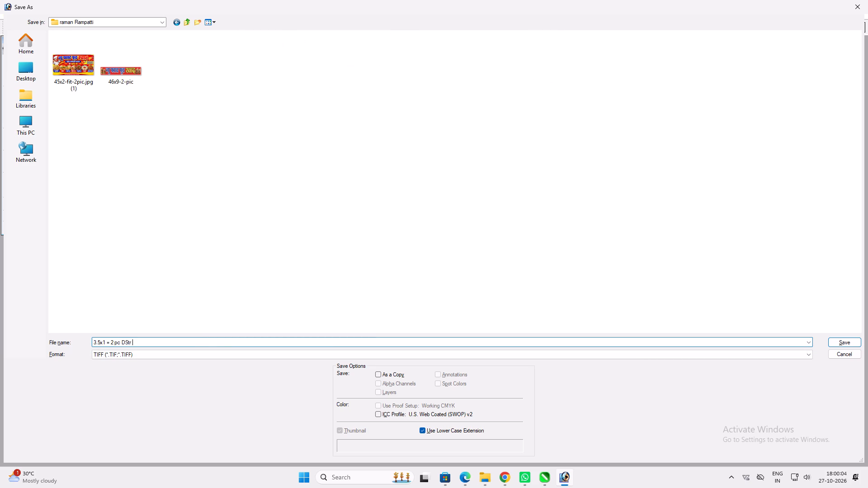
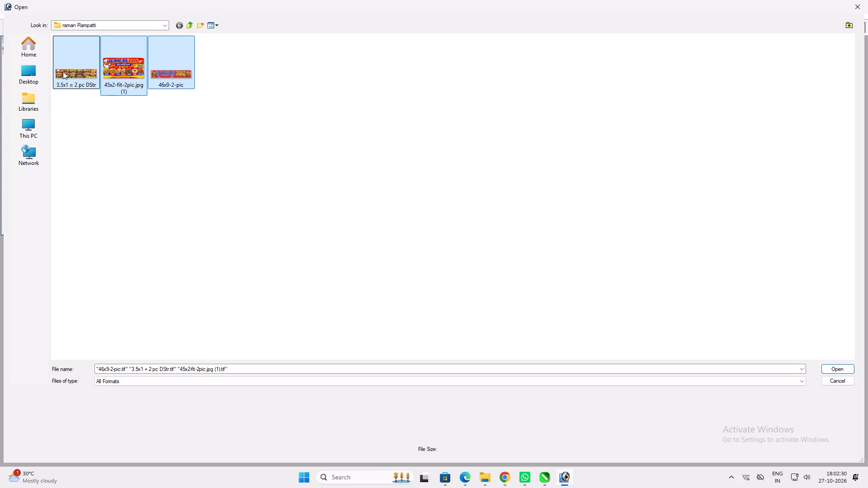
{"action": "left_click", "coordinate": [63, 71]}
{"action": "key", "text": "Return"}
{"action": "key", "text": "alt+i"}
{"action": "key", "text": "alt+i"}
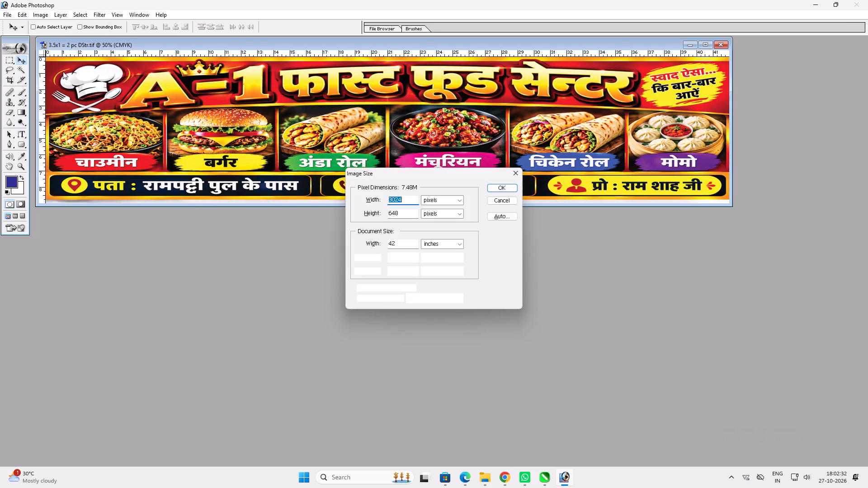
{"action": "key", "text": "ctrl+Return"}
{"action": "key", "text": "ctrl+w"}
{"action": "double_click", "coordinate": [63, 71]}
{"action": "left_click", "coordinate": [188, 23]}
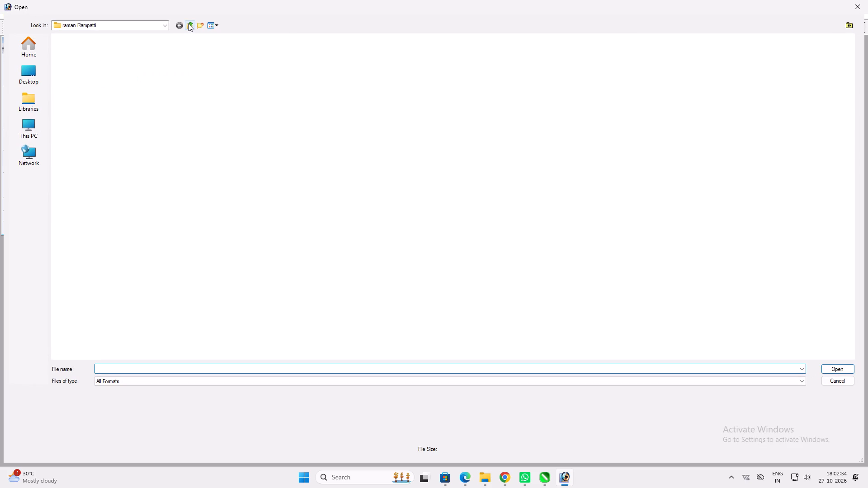
{"action": "left_click", "coordinate": [262, 69]}
{"action": "key", "text": "ctrl+c"}
{"action": "key", "text": "ctrl+c"}
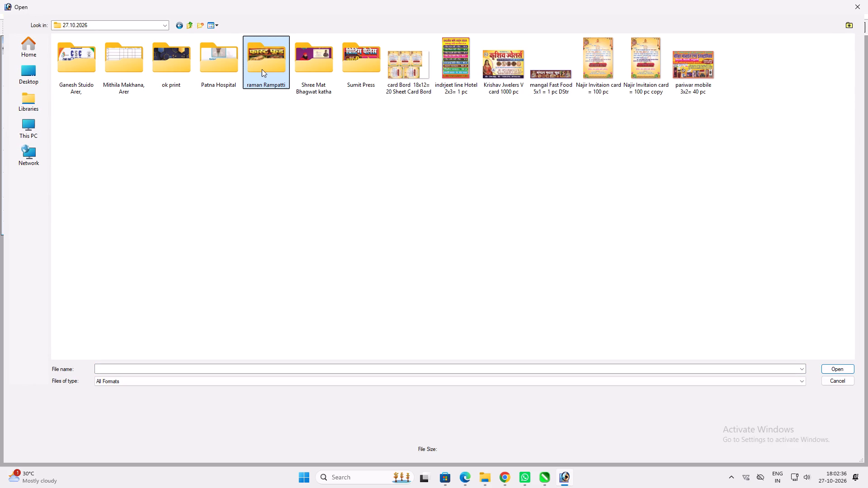
{"action": "key", "text": "ctrl+c"}
{"action": "key", "text": "ctrl+c"}
{"action": "key", "text": "ctrl+c"}
{"action": "key", "text": "ctrl+c"}
{"action": "key", "text": "ctrl+c"}
{"action": "key", "text": "ctrl+c"}
{"action": "key", "text": "ctrl+c"}
{"action": "key", "text": "ctrl+c"}
{"action": "key", "text": "ctrl+c"}
{"action": "key", "text": "ctrl+c"}
{"action": "key", "text": "ctrl+c"}
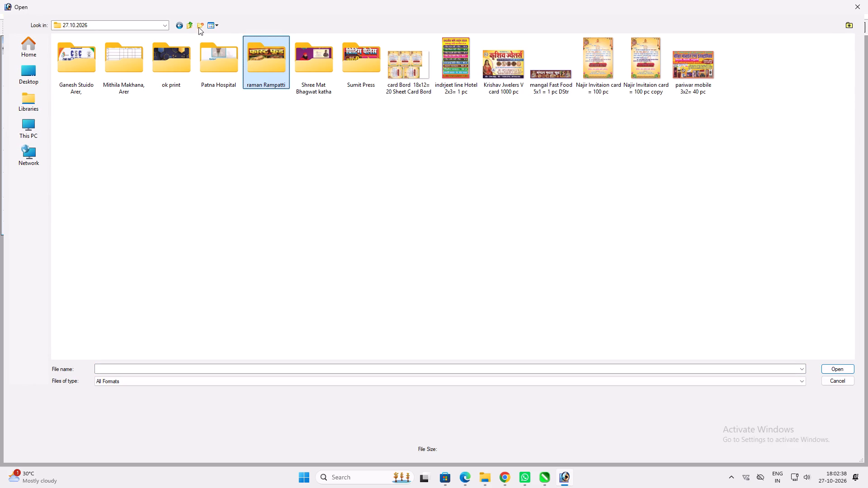
{"action": "left_click", "coordinate": [190, 20]}
{"action": "triple_click", "coordinate": [555, 126]}
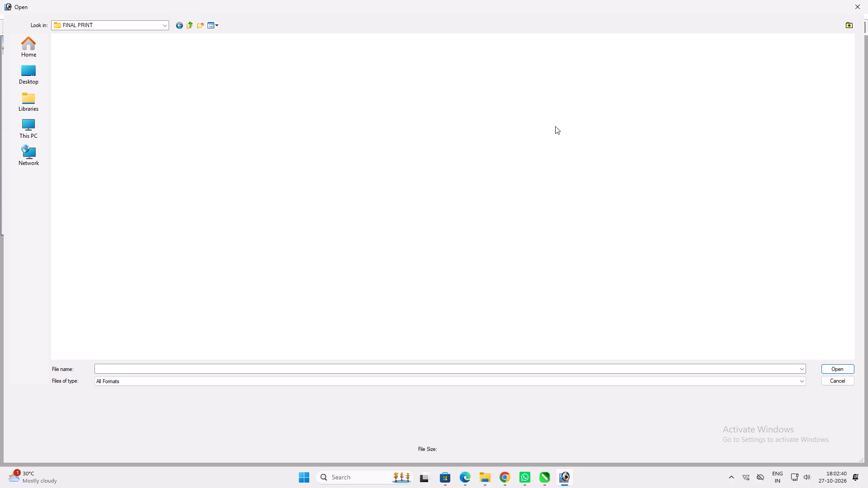
{"action": "key", "text": "ctrl+v"}
Move the "card Bord 18x12= 20 Sheet Card Bord" and "mangal Fast Food 5x1 = 1 pc DStr" files into 27.10.2026's ok print folder.
{"action": "left_click", "coordinate": [184, 25]}
{"action": "left_click", "coordinate": [519, 222]}
{"action": "left_click", "coordinate": [504, 127]}
{"action": "left_click", "coordinate": [529, 144]}
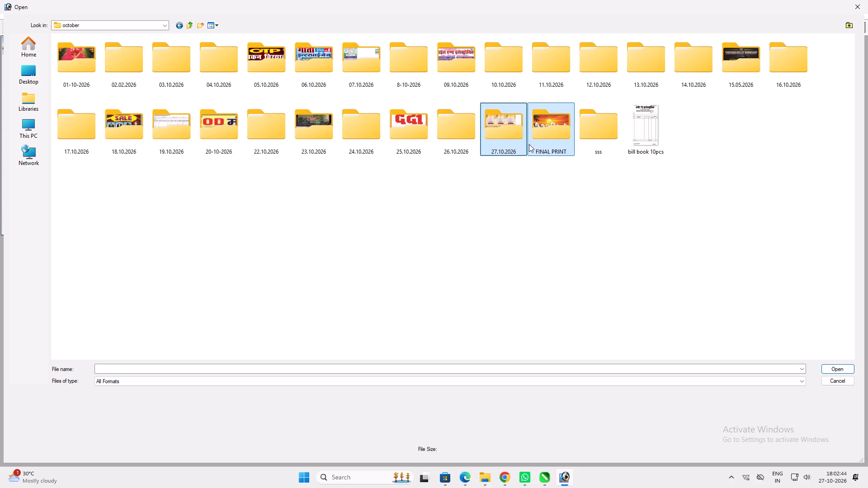
{"action": "left_click", "coordinate": [539, 132], "text": "ctrl"}
{"action": "left_click", "coordinate": [541, 132], "text": "ctrl"}
{"action": "double_click", "coordinate": [513, 120]}
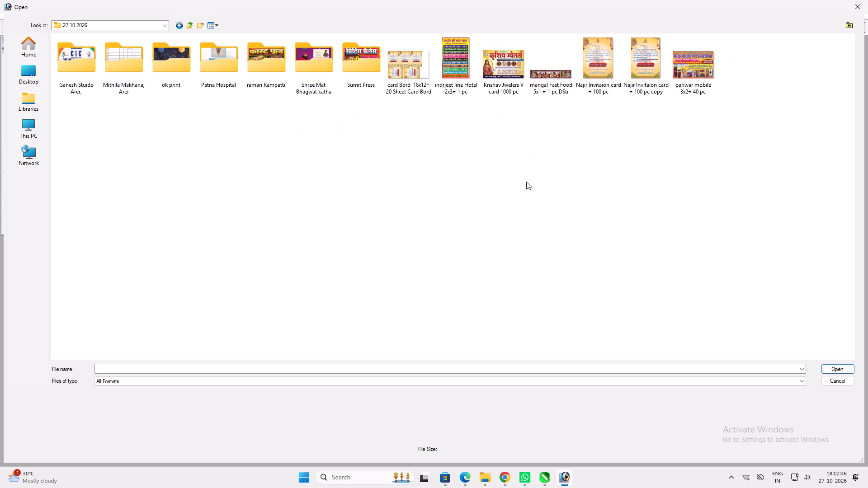
{"action": "left_click_drag", "start_coordinate": [354, 141], "coordinate": [361, 137]}
{"action": "left_click_drag", "start_coordinate": [404, 69], "coordinate": [203, 56]}
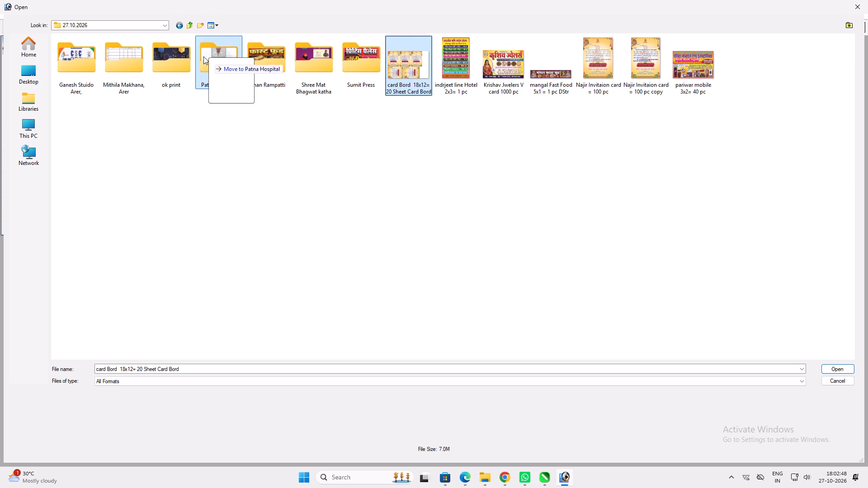
{"action": "left_click_drag", "start_coordinate": [203, 56], "coordinate": [163, 43]}
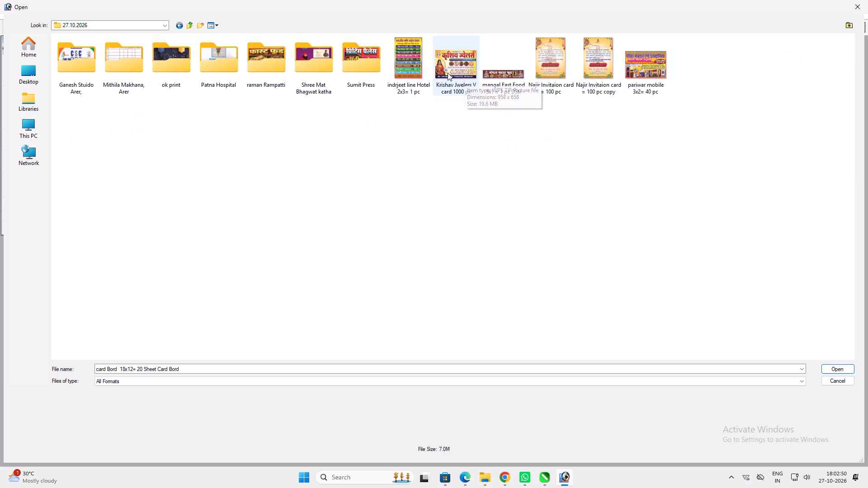
{"action": "left_click_drag", "start_coordinate": [491, 71], "coordinate": [176, 75]}
Delete the "Najir Invitaion card = 100 pc copy" file from the 27.10.2026 folder.
{"action": "left_click", "coordinate": [552, 79]}
{"action": "key", "text": "Delete"}
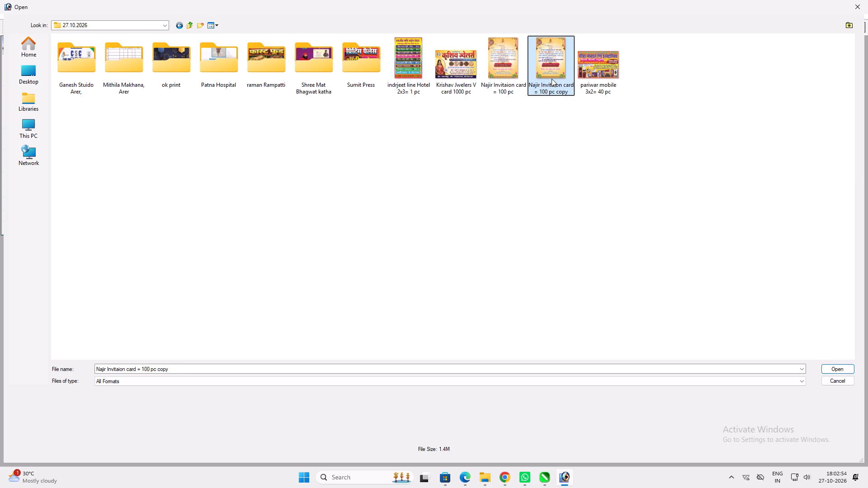
{"action": "key", "text": "Delete"}
{"action": "left_click_drag", "start_coordinate": [495, 79], "coordinate": [175, 77]}
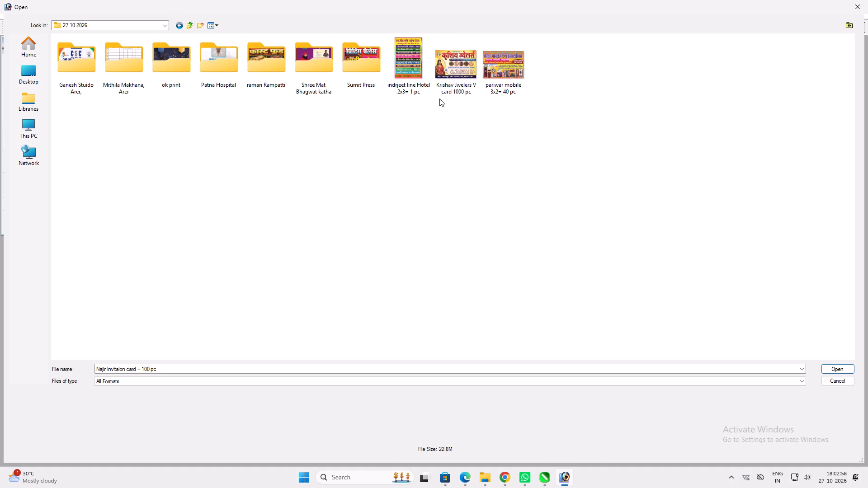
{"action": "left_click", "coordinate": [451, 76]}
{"action": "left_click", "coordinate": [490, 69]}
{"action": "left_click", "coordinate": [263, 74]}
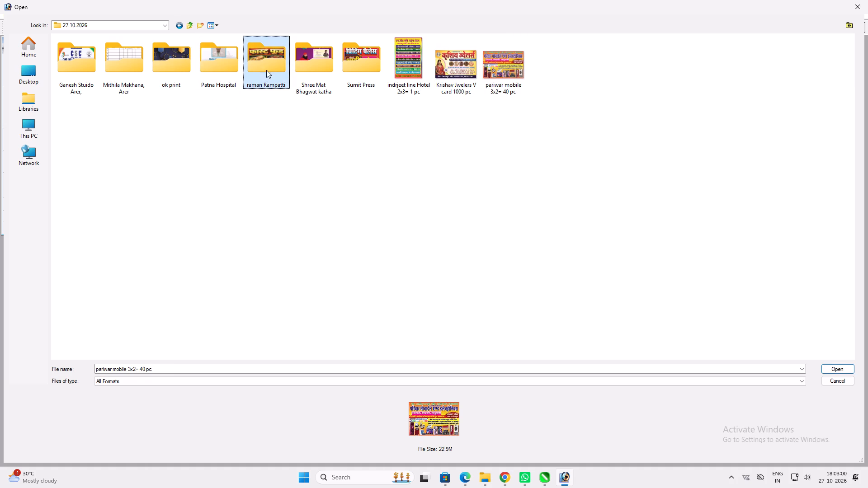
{"action": "left_click_drag", "start_coordinate": [268, 61], "coordinate": [168, 74]}
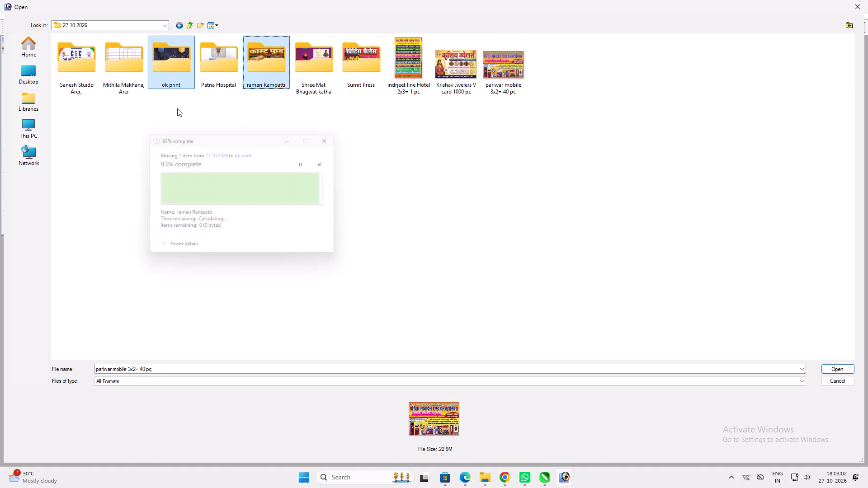
{"action": "left_click", "coordinate": [299, 80]}
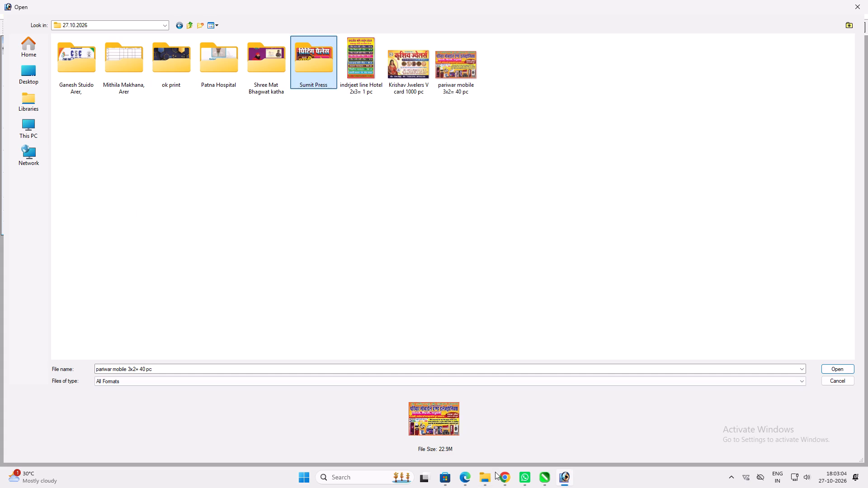
Switch to File Explorer and open MADHAV DVAR.jpg from the Downloads folder in Photoshop.
{"action": "left_click", "coordinate": [495, 473]}
{"action": "left_click", "coordinate": [573, 428]}
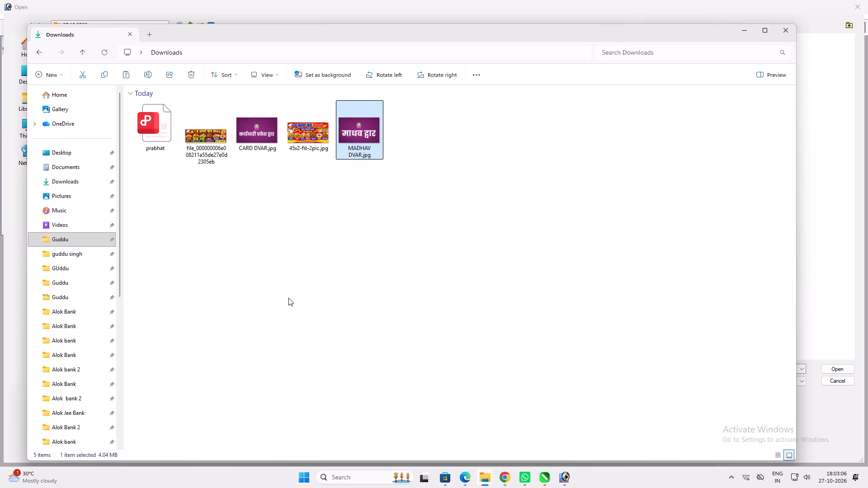
{"action": "left_click", "coordinate": [61, 192]}
{"action": "left_click", "coordinate": [57, 186]}
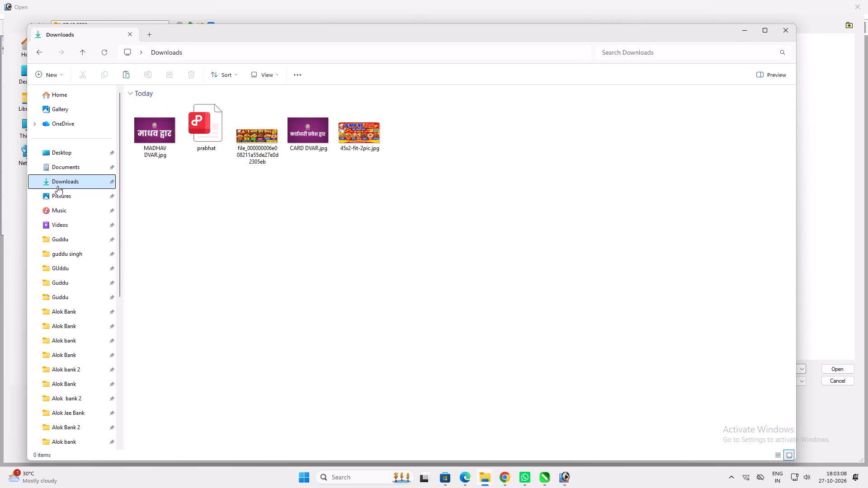
{"action": "double_click", "coordinate": [57, 186]}
{"action": "left_click_drag", "start_coordinate": [155, 122], "coordinate": [572, 473]}
{"action": "left_click", "coordinate": [867, 0]}
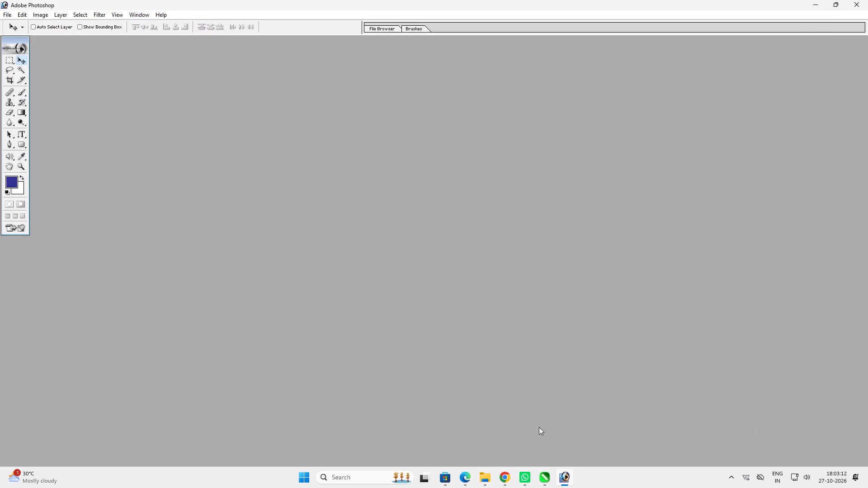
{"action": "left_click", "coordinate": [486, 477]}
{"action": "left_click", "coordinate": [559, 436]}
{"action": "left_click_drag", "start_coordinate": [146, 133], "coordinate": [368, 339]}
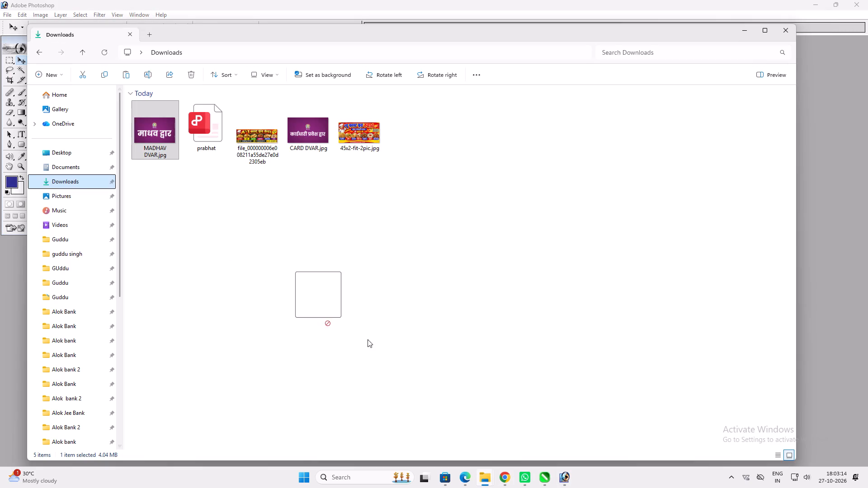
{"action": "left_click_drag", "start_coordinate": [368, 339], "coordinate": [539, 302]}
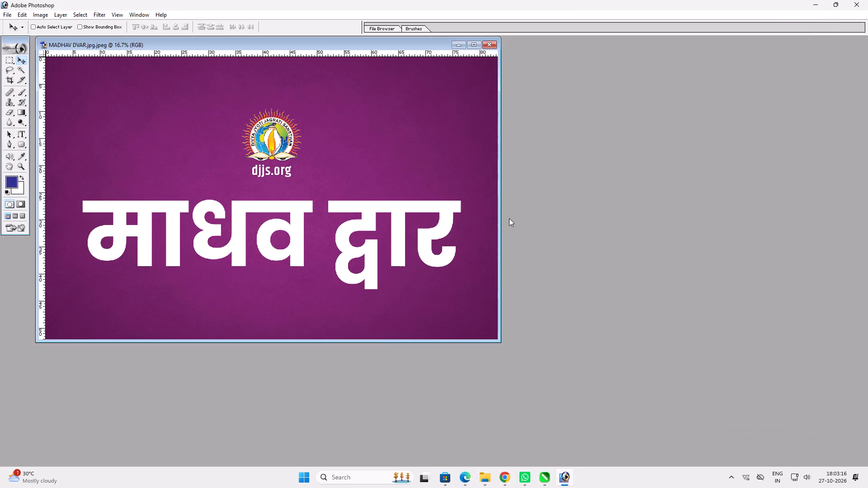
Check the MADHAV DVAR image's size settings and convert the image to CMYK color mode.
{"action": "key", "text": "alt+i"}
{"action": "key", "text": "alt+i"}
{"action": "key", "text": "Return"}
{"action": "key", "text": "alt+i"}
{"action": "key", "text": "alt+m"}
{"action": "key", "text": "c"}
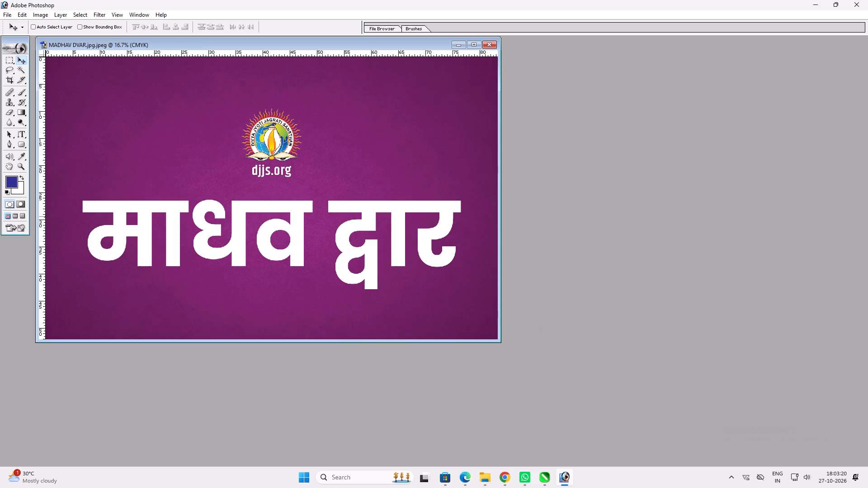
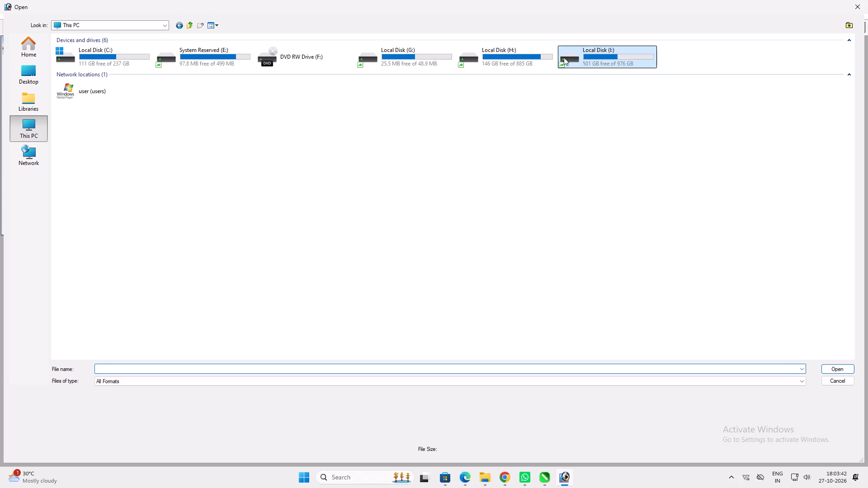
Browse to october > 27.10.2026 in the 2026 folder and open the Ganesh Stuido Arer folder.
{"action": "double_click", "coordinate": [535, 53]}
{"action": "double_click", "coordinate": [82, 64]}
{"action": "left_click", "coordinate": [233, 92]}
{"action": "left_click", "coordinate": [233, 75]}
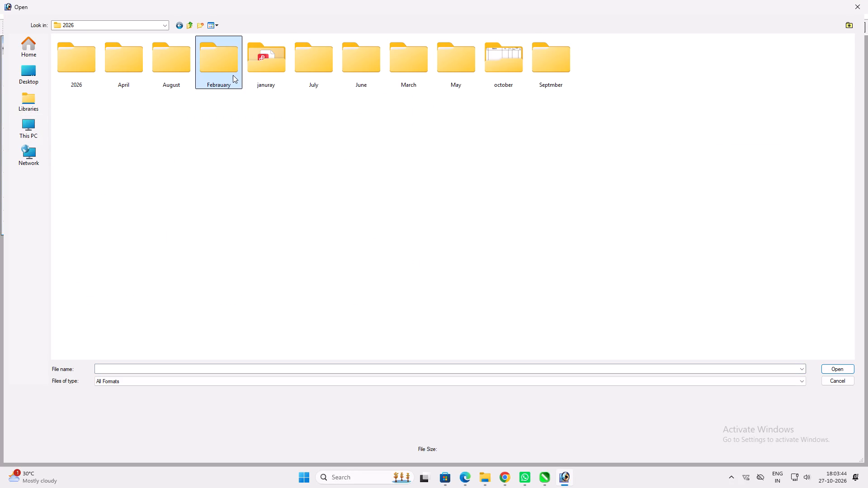
{"action": "key", "text": "o"}
{"action": "key", "text": "Return"}
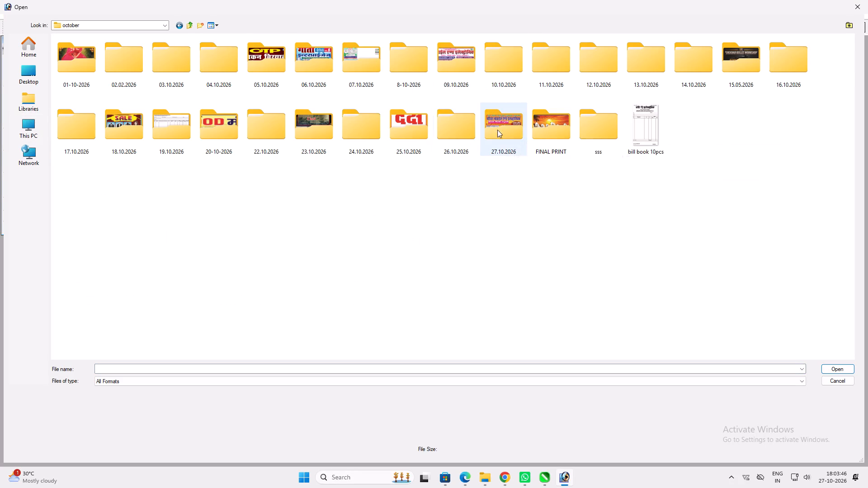
{"action": "double_click", "coordinate": [515, 130]}
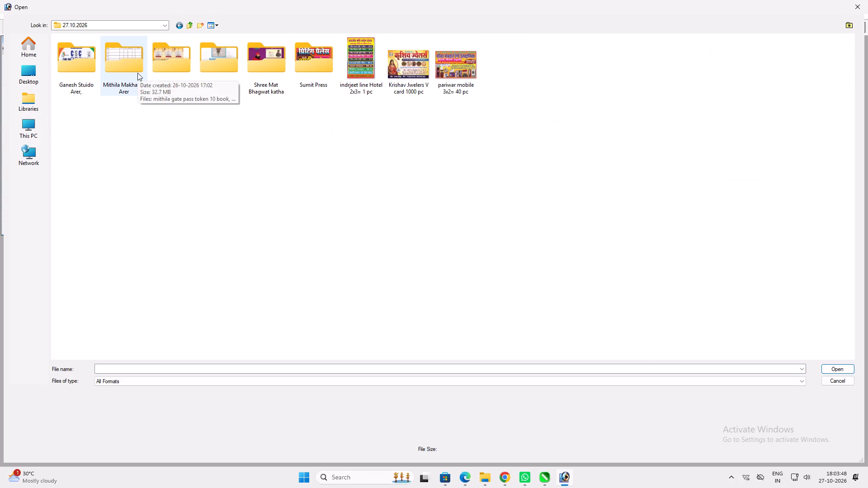
{"action": "left_click", "coordinate": [203, 72]}
{"action": "double_click", "coordinate": [98, 59]}
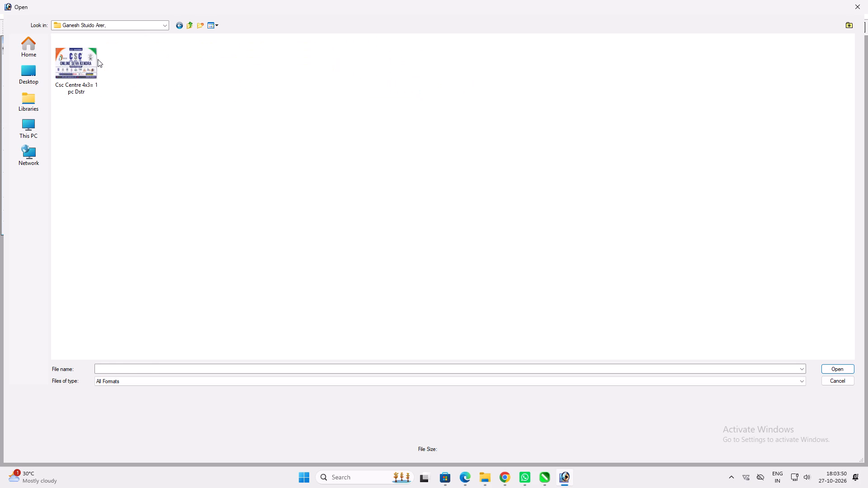
Rename the Csc Centre banner file as "Csc Centre 4x3= 1 pc old", replacing the Dstr ending.
{"action": "left_click", "coordinate": [98, 59]}
{"action": "key", "text": "F2"}
{"action": "left_click_drag", "start_coordinate": [89, 93], "coordinate": [76, 94]}
{"action": "key", "text": "space"}
{"action": "type", "text": "old"}
{"action": "key", "text": "space"}
{"action": "left_click", "coordinate": [230, 164]}
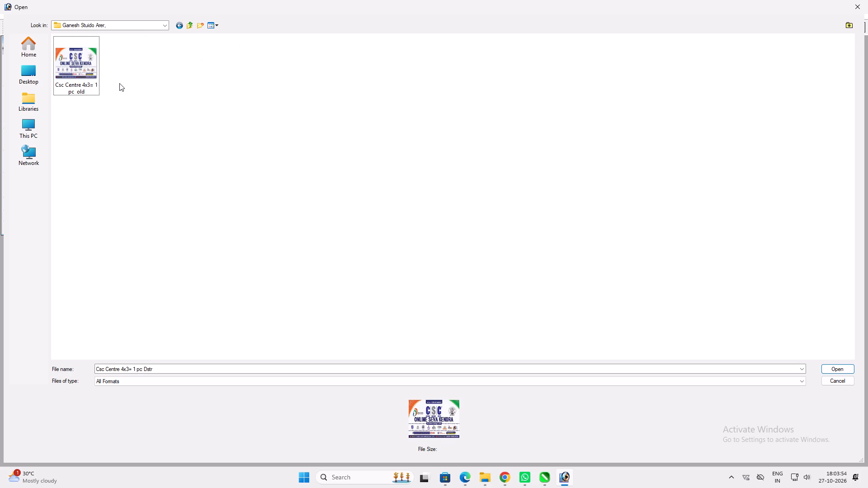
Copy the Ganesh Stuido Arer folder from 27.10.2026 into the FINAL PRINT folder under october.
{"action": "left_click", "coordinate": [187, 24]}
{"action": "left_click", "coordinate": [245, 170]}
{"action": "left_click", "coordinate": [77, 61]}
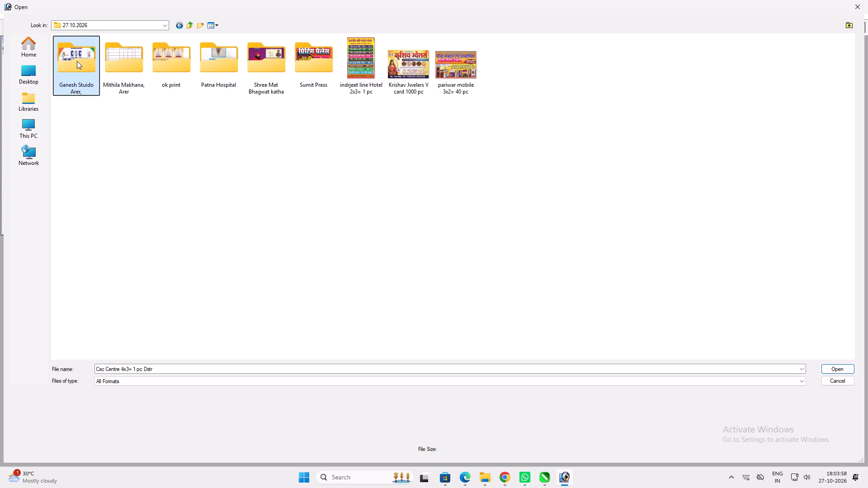
{"action": "key", "text": "ctrl+c"}
{"action": "key", "text": "ctrl+c"}
{"action": "key", "text": "ctrl+c"}
{"action": "left_click", "coordinate": [187, 25], "text": "ctrl"}
{"action": "left_click_drag", "start_coordinate": [435, 220], "coordinate": [444, 220]}
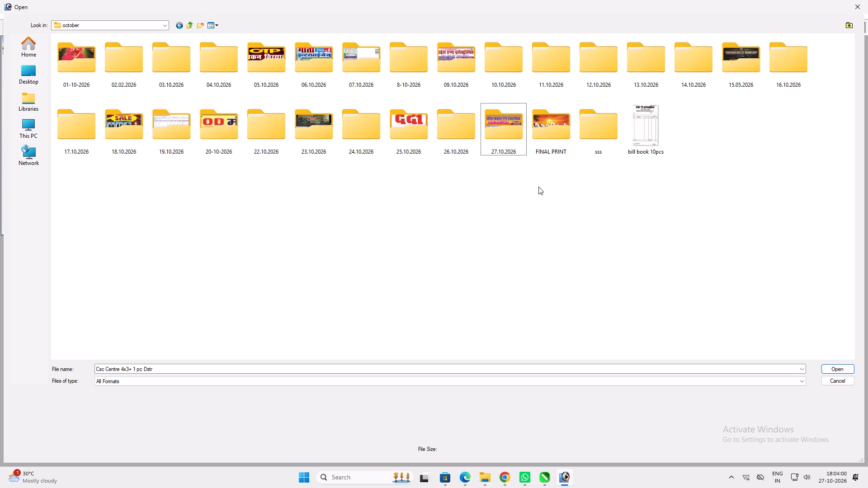
{"action": "double_click", "coordinate": [544, 140]}
{"action": "left_click", "coordinate": [551, 161]}
{"action": "key", "text": "ctrl+v"}
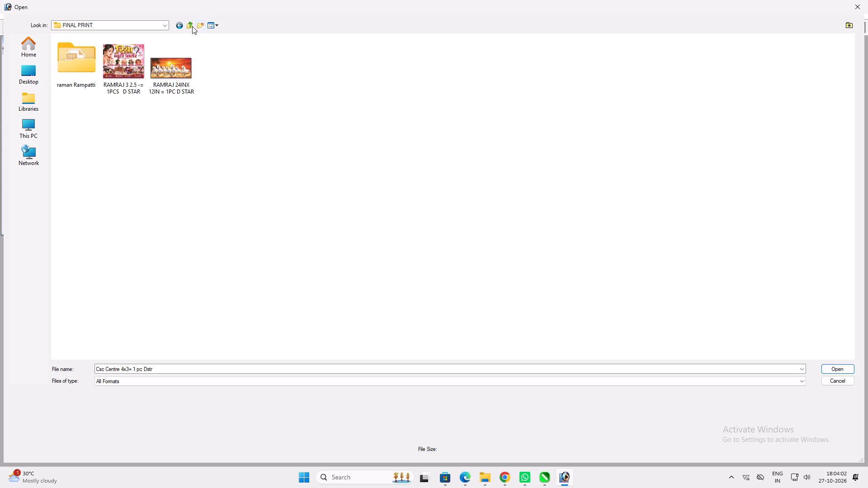
Return to the 27.10.2026 folder and move the Ganesh Stuido Arer folder into ok print.
{"action": "left_click", "coordinate": [189, 25]}
{"action": "left_click", "coordinate": [499, 219]}
{"action": "left_click", "coordinate": [495, 134]}
{"action": "left_click", "coordinate": [544, 143], "text": "ctrl"}
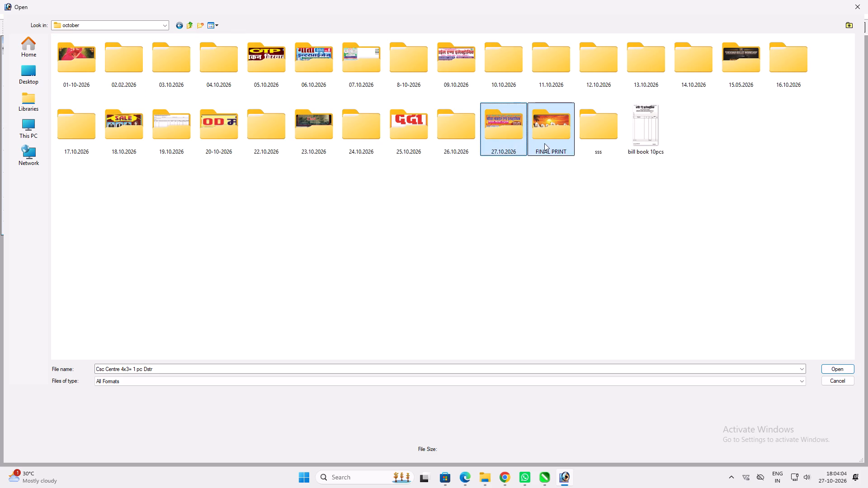
{"action": "left_click", "coordinate": [555, 201]}
{"action": "left_click", "coordinate": [501, 132]}
{"action": "double_click", "coordinate": [500, 132]}
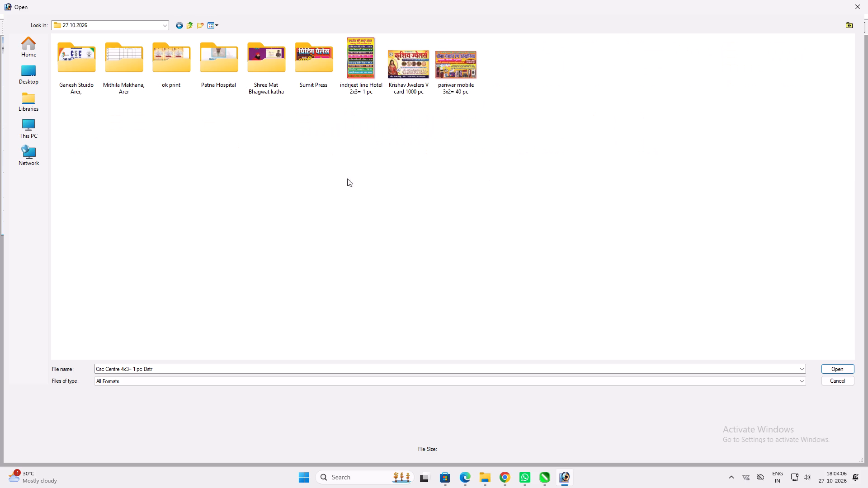
{"action": "left_click", "coordinate": [287, 176]}
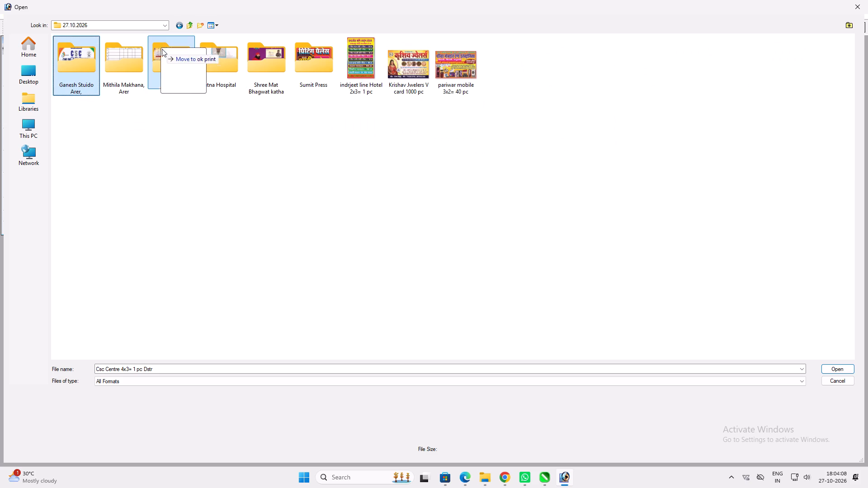
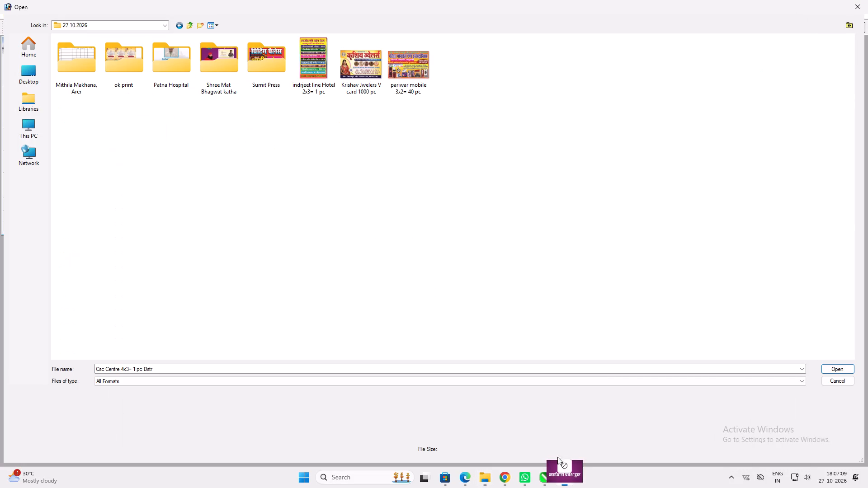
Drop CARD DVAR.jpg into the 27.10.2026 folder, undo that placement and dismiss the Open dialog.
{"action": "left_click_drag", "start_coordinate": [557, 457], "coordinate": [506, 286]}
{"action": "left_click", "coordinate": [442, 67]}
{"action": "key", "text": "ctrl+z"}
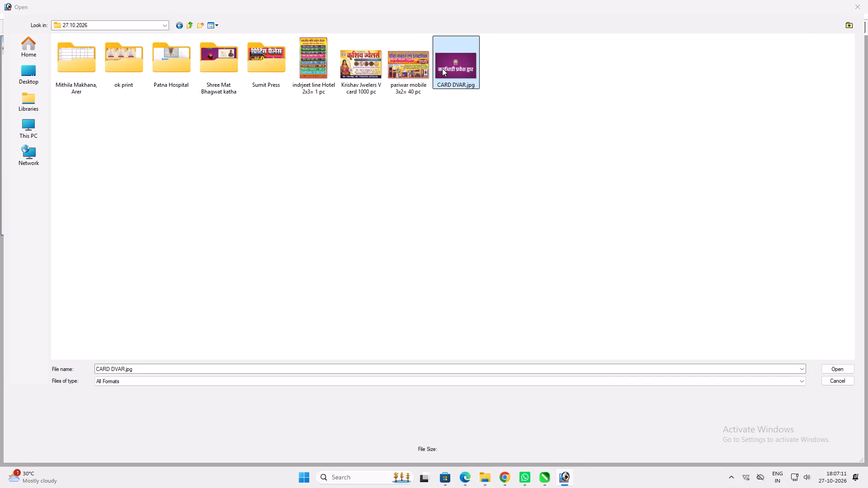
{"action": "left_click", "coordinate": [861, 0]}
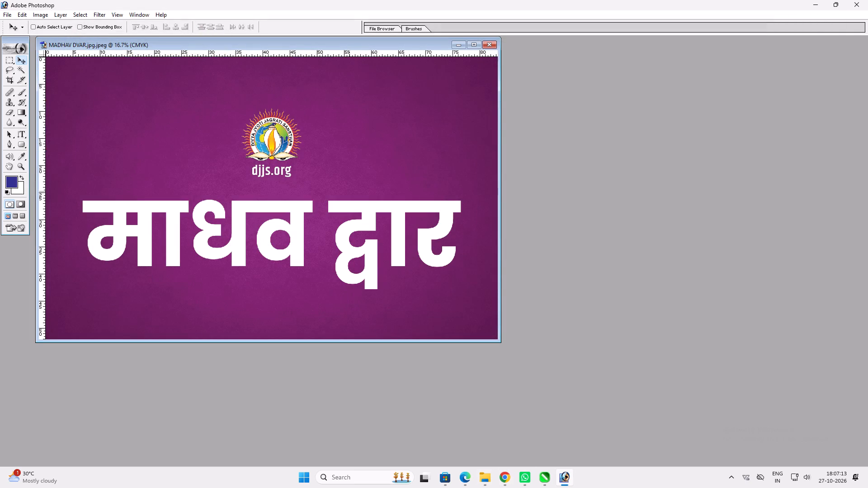
Activate the Type tool with the purple MADHAV DVAR banner open.
{"action": "right_click", "coordinate": [359, 213]}
{"action": "right_click", "coordinate": [355, 205]}
{"action": "left_click", "coordinate": [354, 204]}
{"action": "key", "text": "t"}
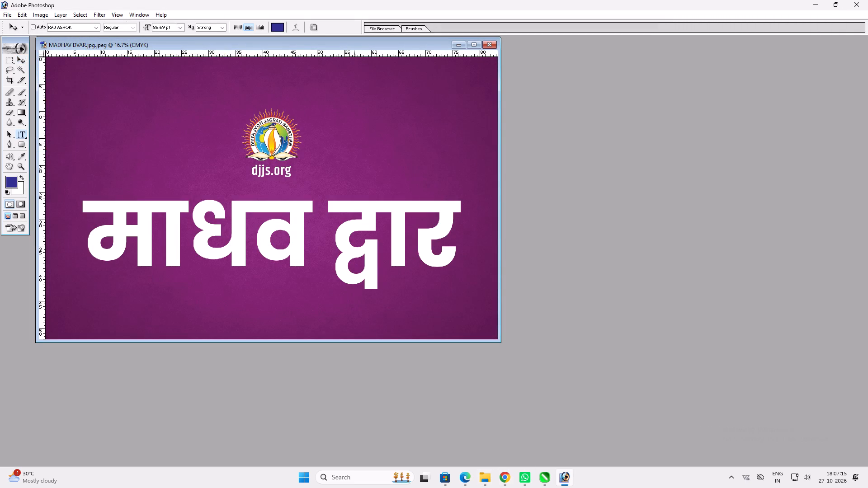
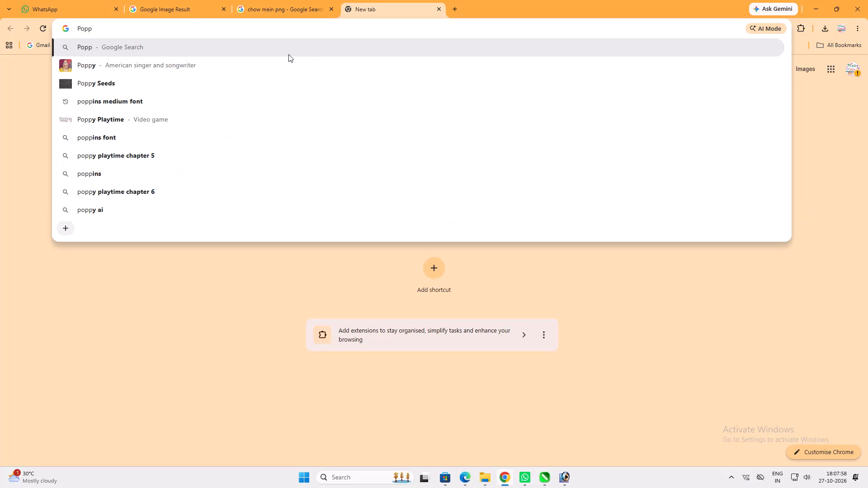
Search the web for poppins bold and open the Poppins page on Google Fonts.
{"action": "type", "text": "ins"}
{"action": "key", "text": "space"}
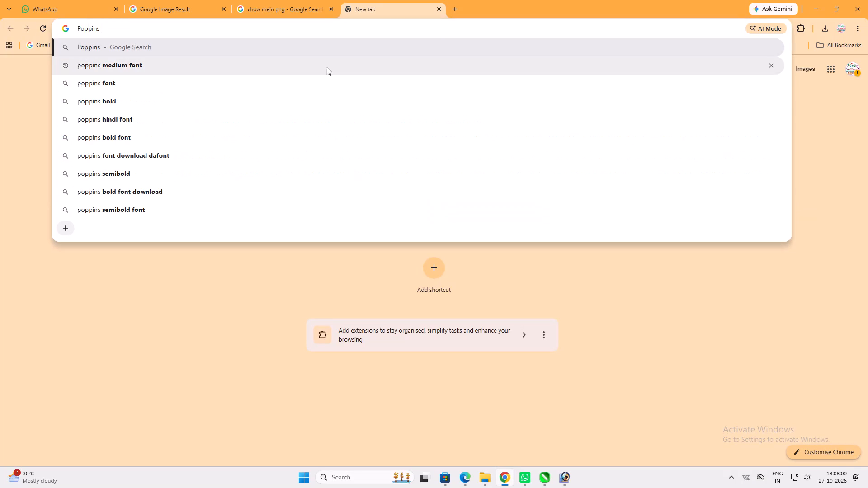
{"action": "left_click", "coordinate": [156, 99]}
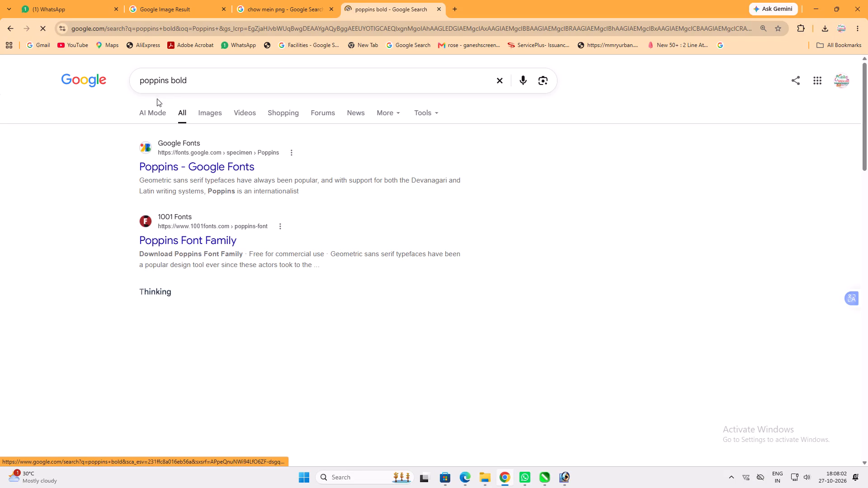
{"action": "left_click", "coordinate": [168, 142]}
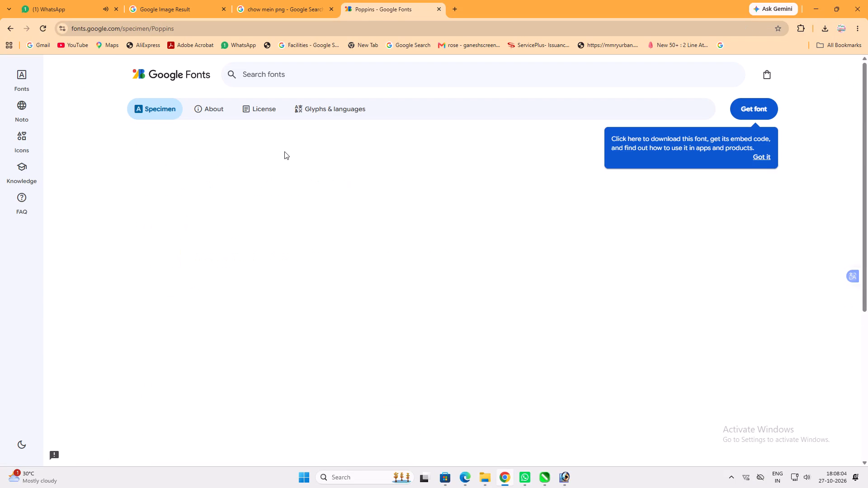
Examine the Poppins specimen page, including its large Hindi sample and the preview text.
{"action": "scroll", "coordinate": [264, 181], "scroll_direction": "down", "scroll_amount": 1}
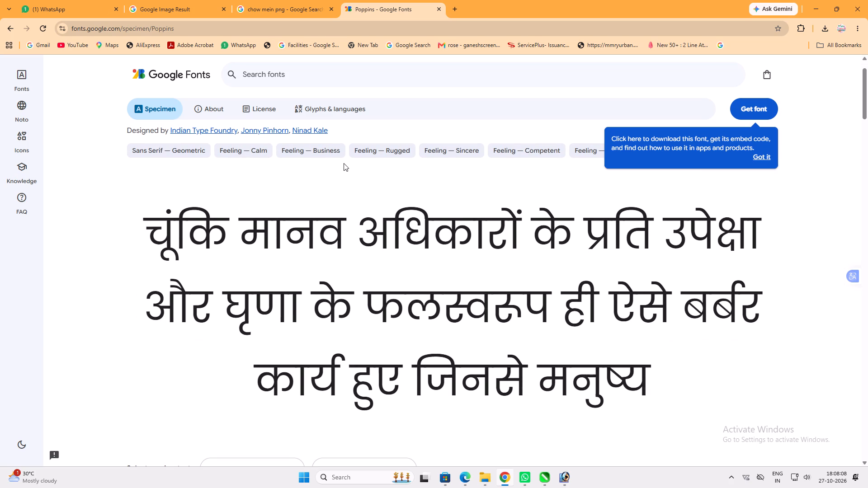
{"action": "scroll", "coordinate": [539, 189], "scroll_direction": "down", "scroll_amount": 5}
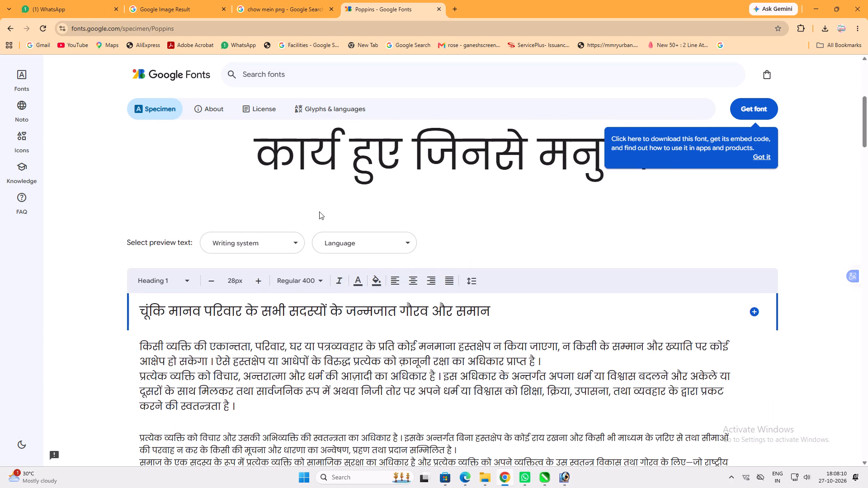
{"action": "scroll", "coordinate": [443, 176], "scroll_direction": "up", "scroll_amount": 7}
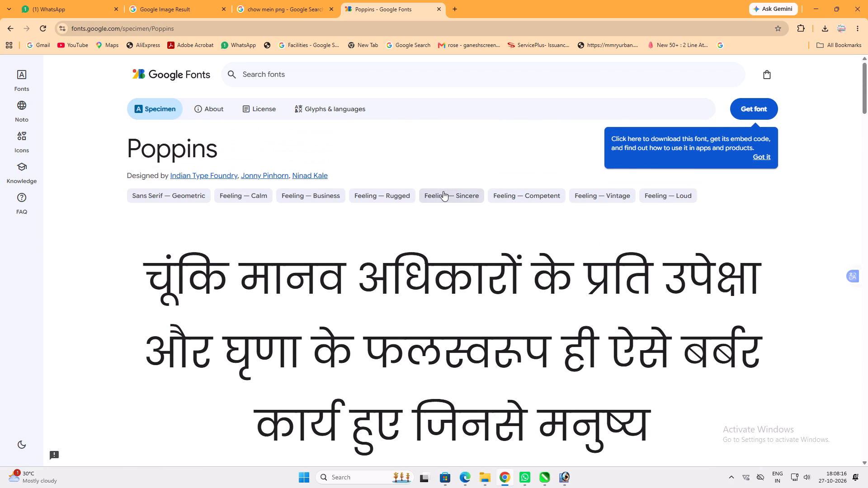
{"action": "scroll", "coordinate": [443, 192], "scroll_direction": "down", "scroll_amount": 4}
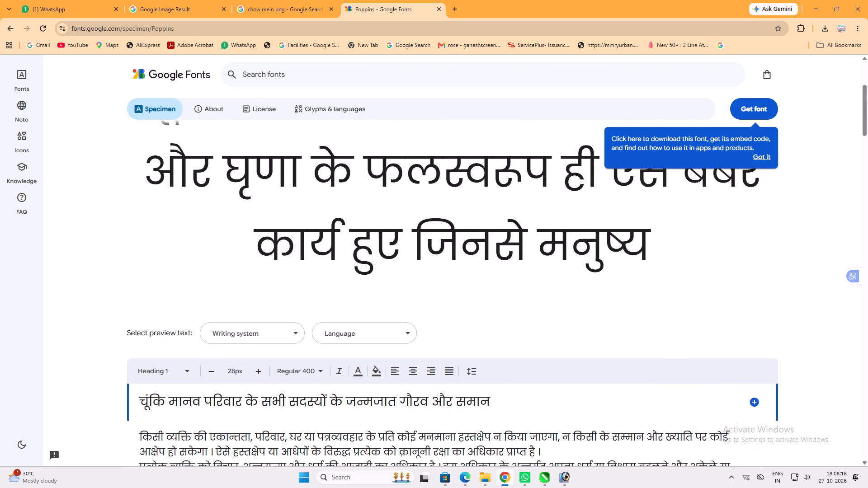
{"action": "scroll", "coordinate": [442, 195], "scroll_direction": "down", "scroll_amount": 4}
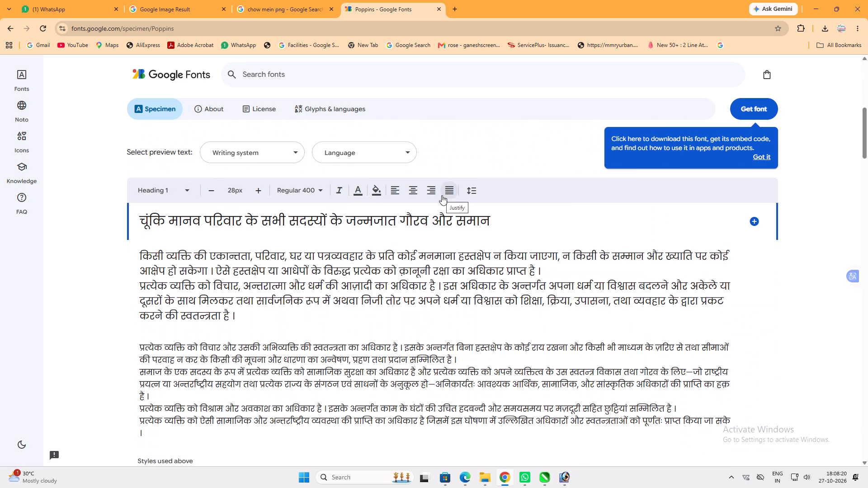
{"action": "scroll", "coordinate": [448, 195], "scroll_direction": "up", "scroll_amount": 2}
{"action": "scroll", "coordinate": [439, 191], "scroll_direction": "down", "scroll_amount": 1}
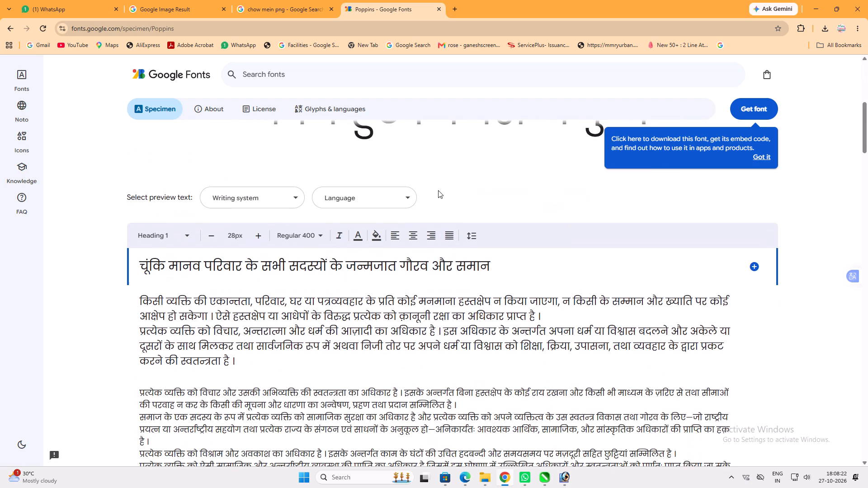
{"action": "scroll", "coordinate": [438, 190], "scroll_direction": "up", "scroll_amount": 2}
{"action": "scroll", "coordinate": [391, 178], "scroll_direction": "up", "scroll_amount": 3}
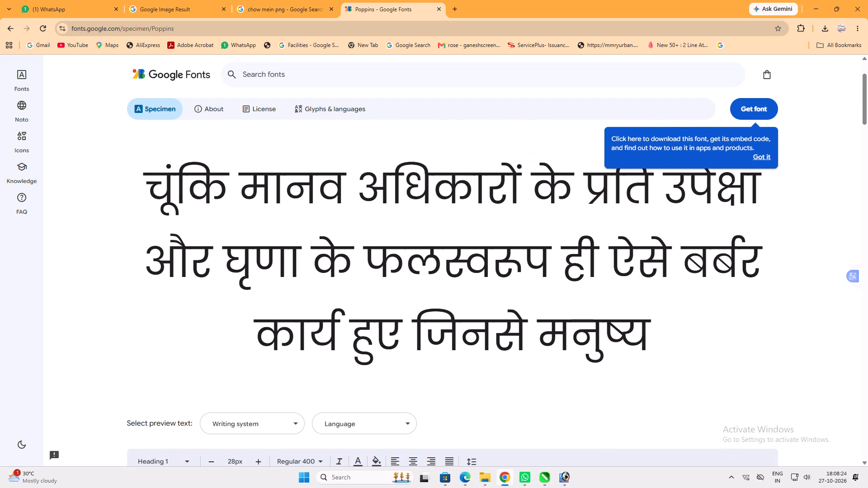
{"action": "triple_click", "coordinate": [338, 174]}
{"action": "scroll", "coordinate": [388, 219], "scroll_direction": "up", "scroll_amount": 5}
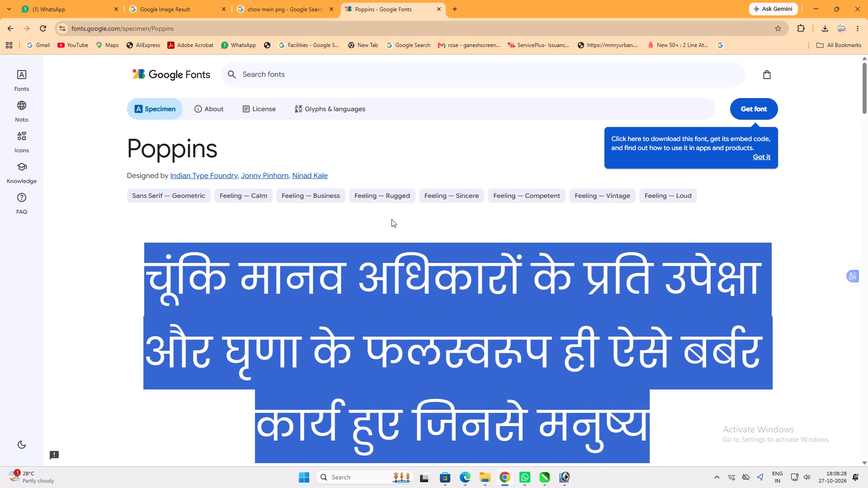
{"action": "scroll", "coordinate": [392, 219], "scroll_direction": "down", "scroll_amount": 4}
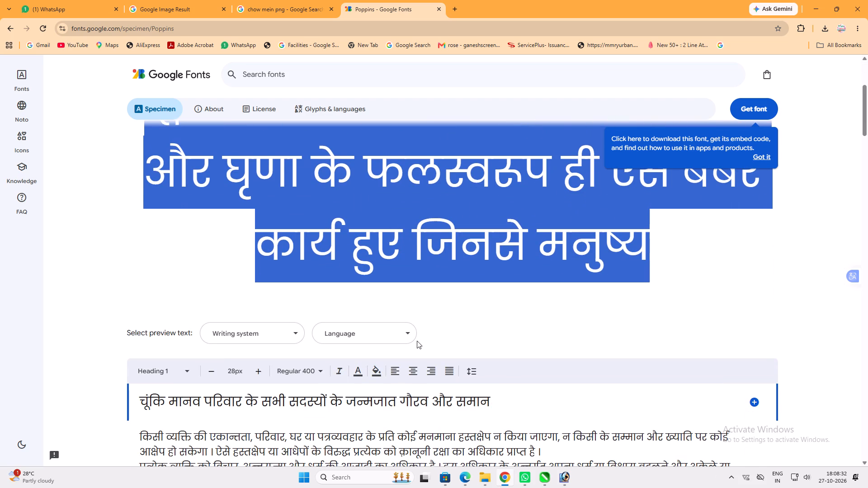
{"action": "scroll", "coordinate": [410, 298], "scroll_direction": "up", "scroll_amount": 2}
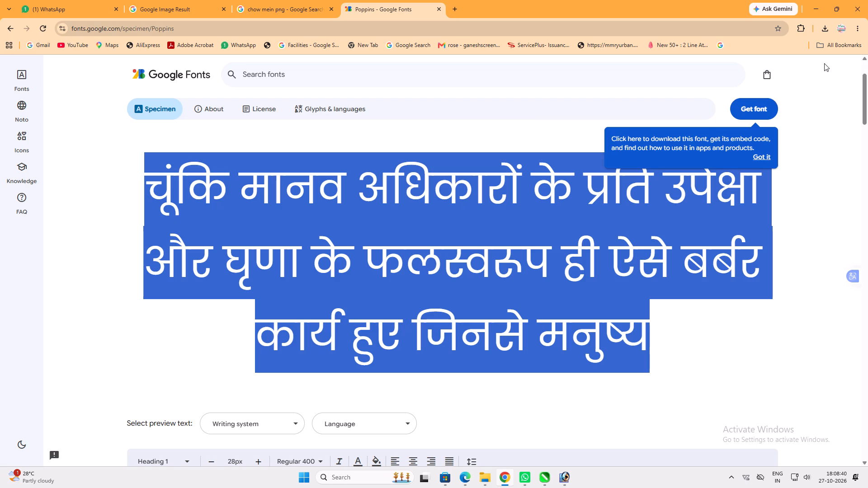
Get the Poppins font family from Google Fonts and download all of it.
{"action": "left_click", "coordinate": [749, 109]}
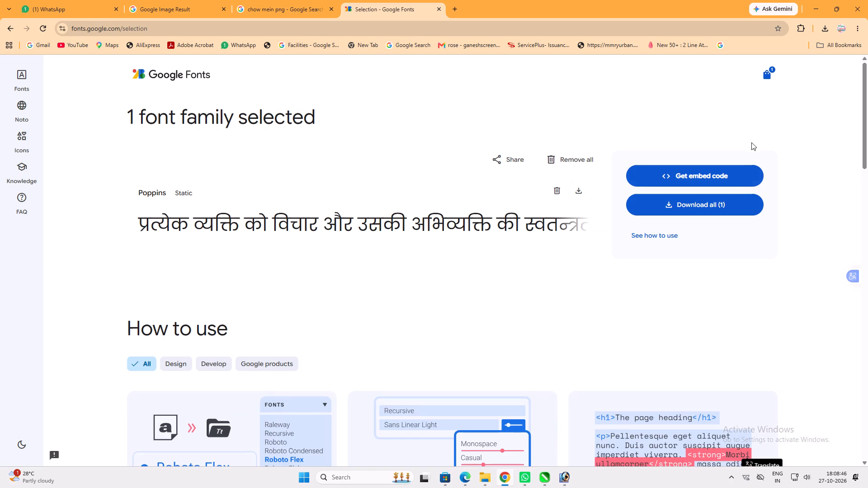
{"action": "left_click", "coordinate": [726, 210]}
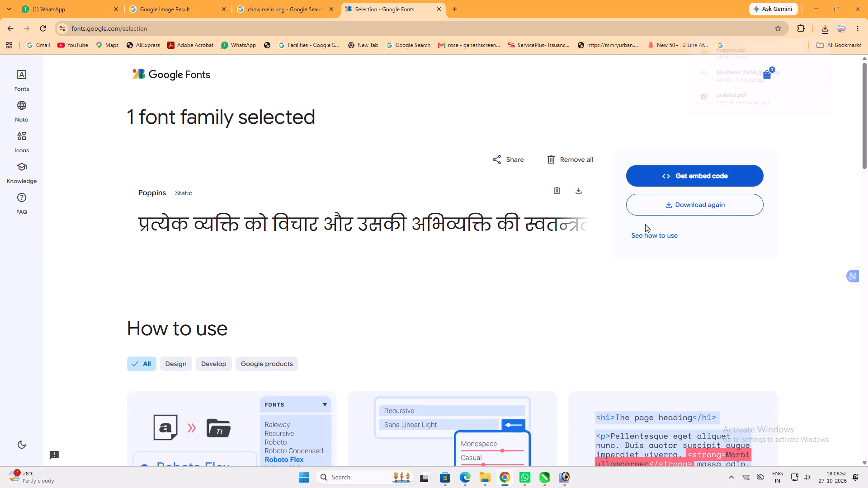
Extract the downloaded Poppins zip archive within the Downloads folder.
{"action": "left_click", "coordinate": [487, 472]}
{"action": "left_click", "coordinate": [573, 418]}
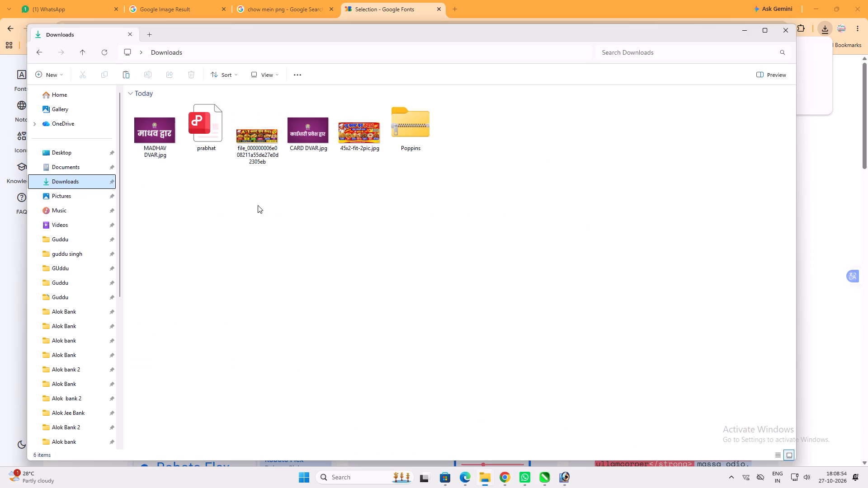
{"action": "left_click", "coordinate": [86, 183]}
{"action": "left_click", "coordinate": [166, 128]}
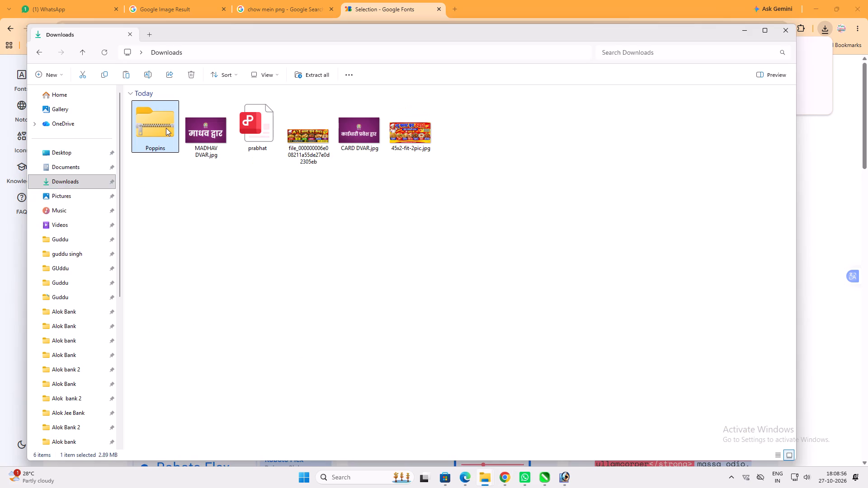
{"action": "right_click", "coordinate": [166, 128]}
{"action": "left_click", "coordinate": [228, 249]}
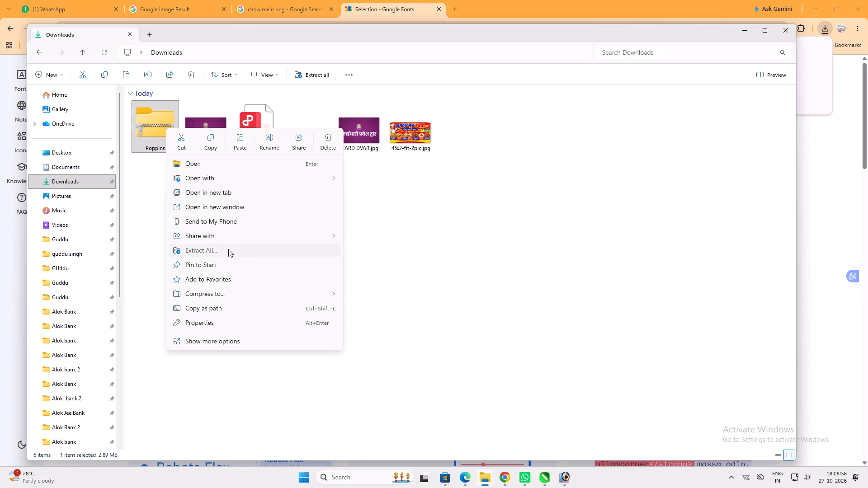
{"action": "left_click", "coordinate": [513, 322]}
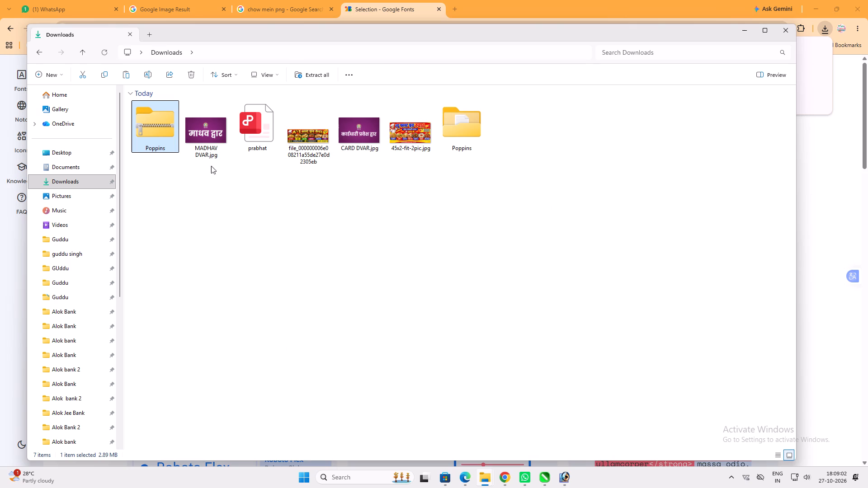
Open the extracted Poppins folder and display its font files as icons with previews.
{"action": "double_click", "coordinate": [461, 118]}
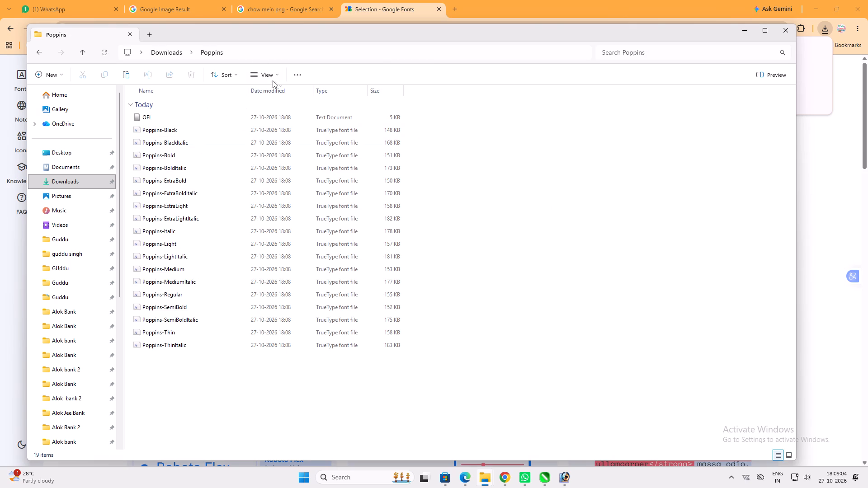
{"action": "left_click", "coordinate": [281, 74]}
{"action": "left_click", "coordinate": [294, 108]}
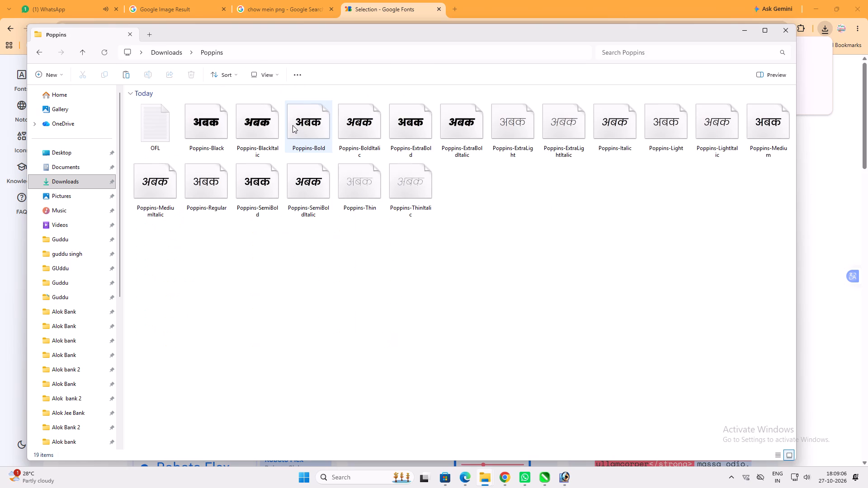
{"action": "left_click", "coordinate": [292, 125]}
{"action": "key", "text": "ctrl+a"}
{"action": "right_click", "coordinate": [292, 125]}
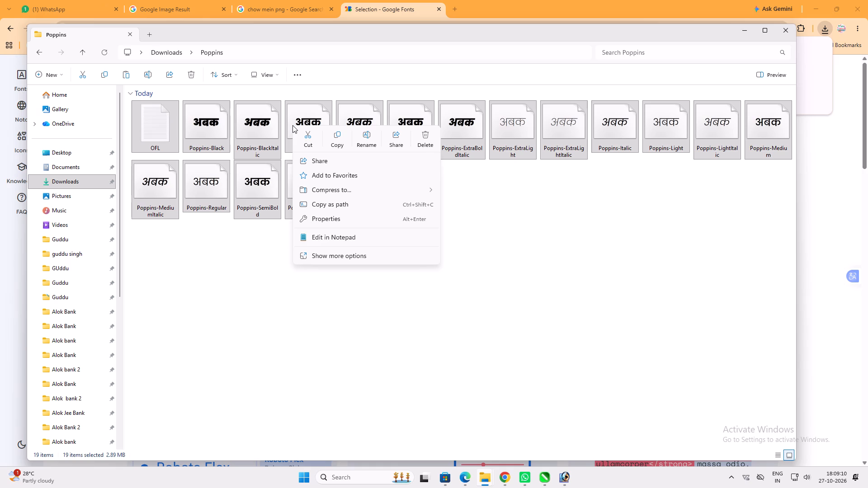
Install the Poppins-Black font from its preview window and close the preview.
{"action": "left_click", "coordinate": [216, 117]}
{"action": "right_click", "coordinate": [216, 117]}
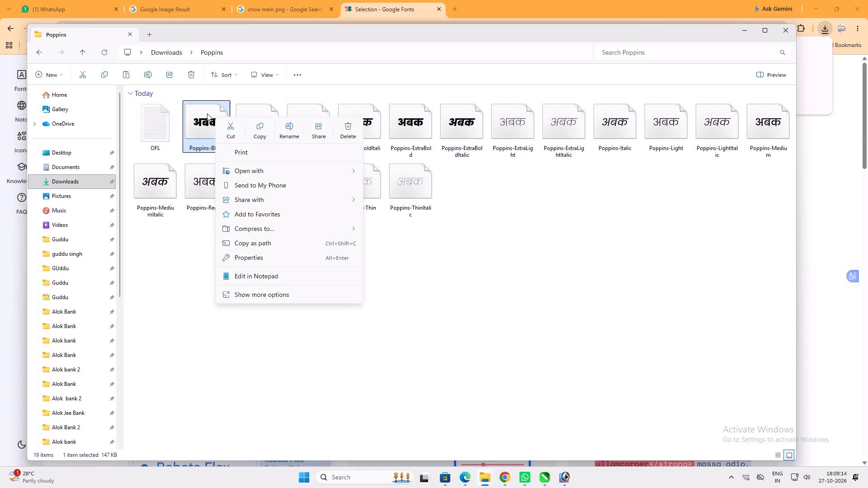
{"action": "double_click", "coordinate": [207, 113]}
{"action": "left_click", "coordinate": [119, 82]}
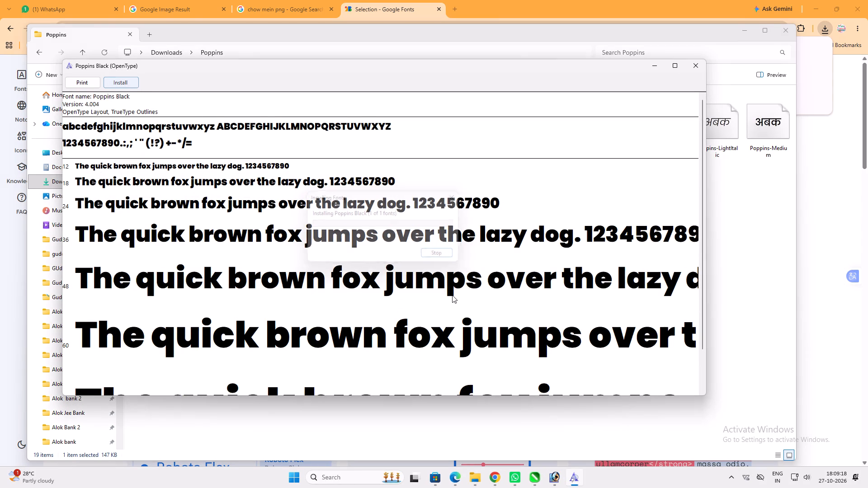
{"action": "left_click", "coordinate": [703, 66]}
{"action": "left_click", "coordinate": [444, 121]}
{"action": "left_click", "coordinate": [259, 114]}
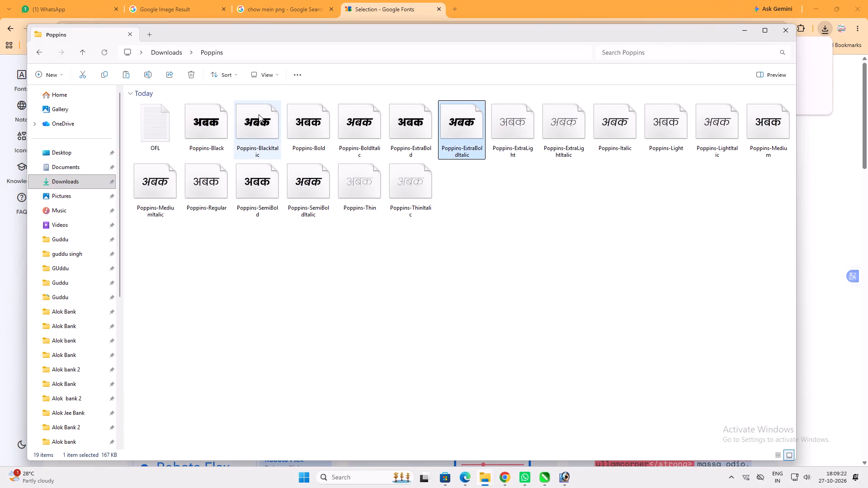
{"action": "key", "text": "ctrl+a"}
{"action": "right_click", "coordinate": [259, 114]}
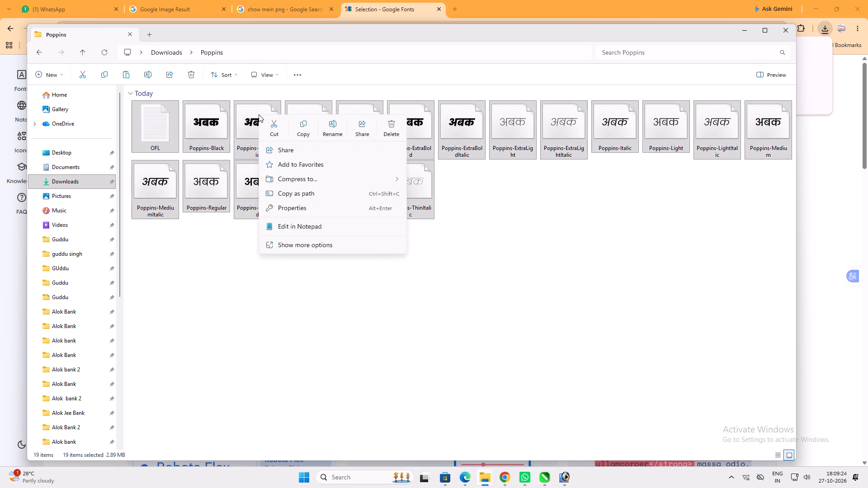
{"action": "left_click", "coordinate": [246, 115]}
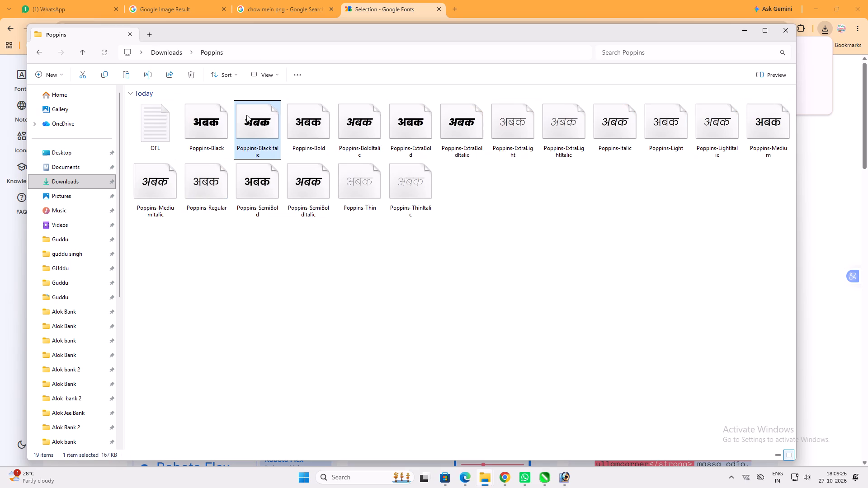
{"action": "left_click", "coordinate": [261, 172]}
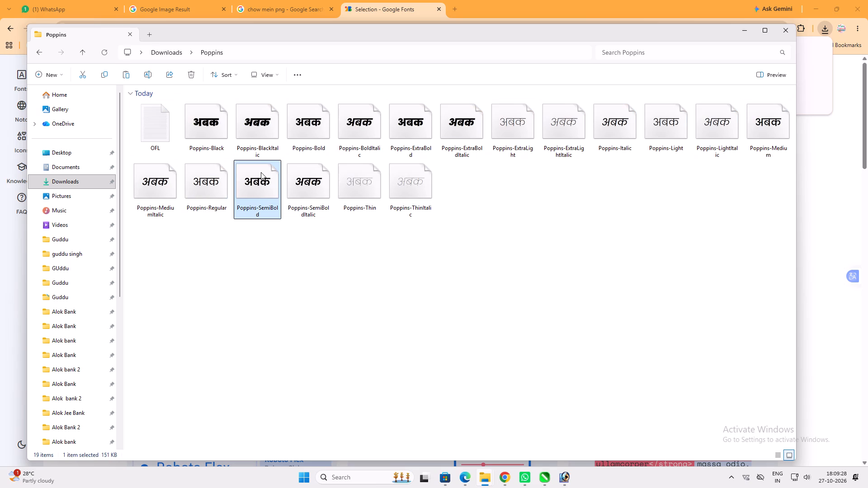
Install the Poppins-Bold font from its preview window and close the preview.
{"action": "double_click", "coordinate": [314, 119]}
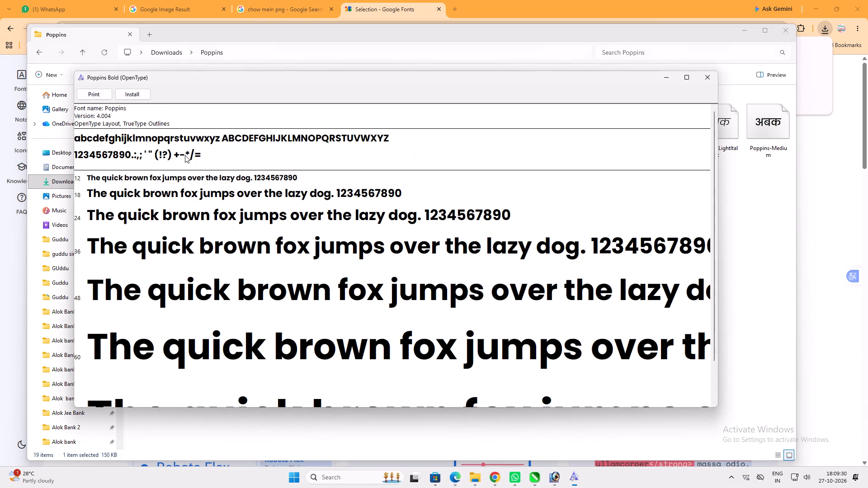
{"action": "left_click", "coordinate": [138, 95]}
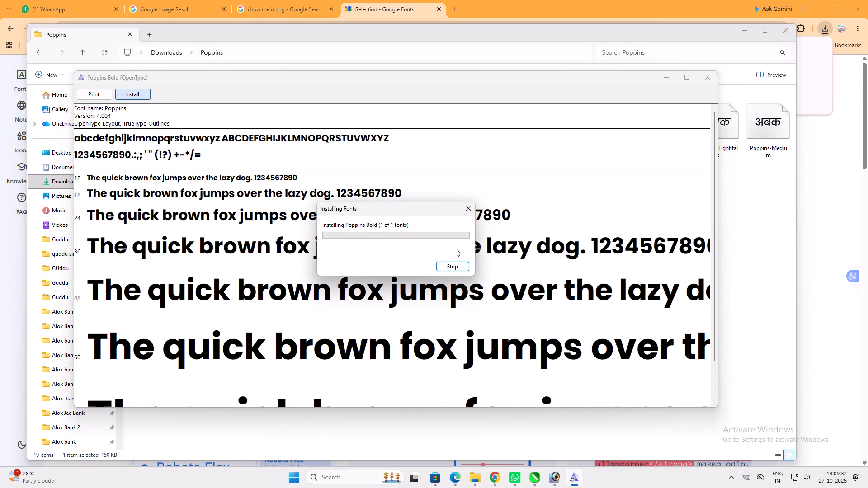
{"action": "left_click", "coordinate": [703, 73]}
Install the Poppins-SemiBoldItalic font from its preview window and close the preview.
{"action": "double_click", "coordinate": [311, 179]}
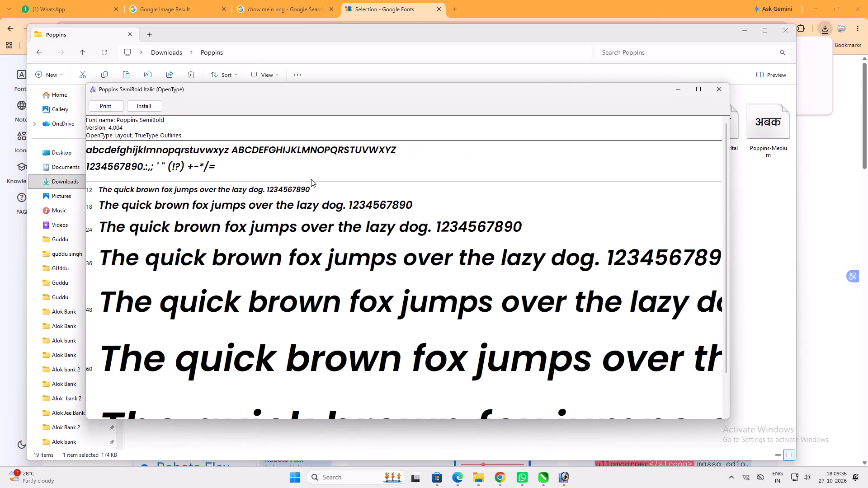
{"action": "left_click", "coordinate": [151, 104]}
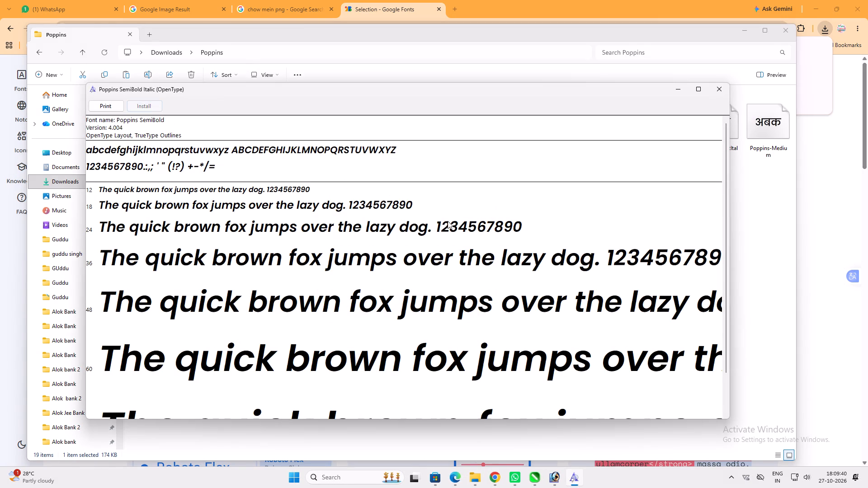
{"action": "left_click", "coordinate": [717, 88]}
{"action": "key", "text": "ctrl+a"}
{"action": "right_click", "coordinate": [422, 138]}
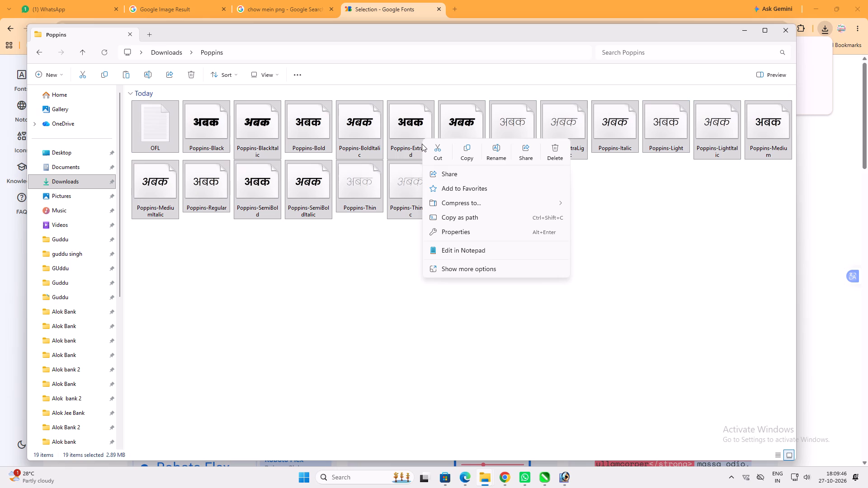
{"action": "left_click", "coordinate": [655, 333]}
Switch to Photoshop and close the purple MADHAV DVAR banner without saving its changes.
{"action": "left_click", "coordinate": [563, 478]}
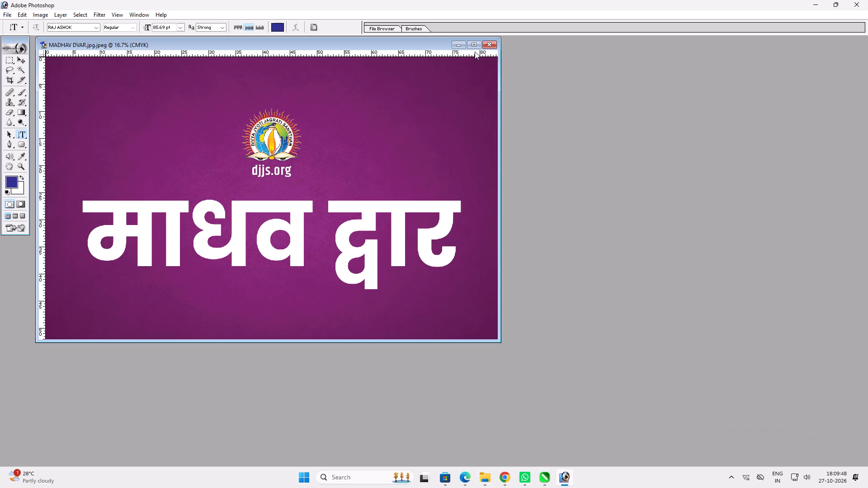
{"action": "key", "text": "ctrl+w"}
{"action": "left_click", "coordinate": [495, 117], "text": "ctrl"}
{"action": "key", "text": "ctrl+w"}
{"action": "left_click", "coordinate": [488, 40]}
{"action": "left_click", "coordinate": [463, 175]}
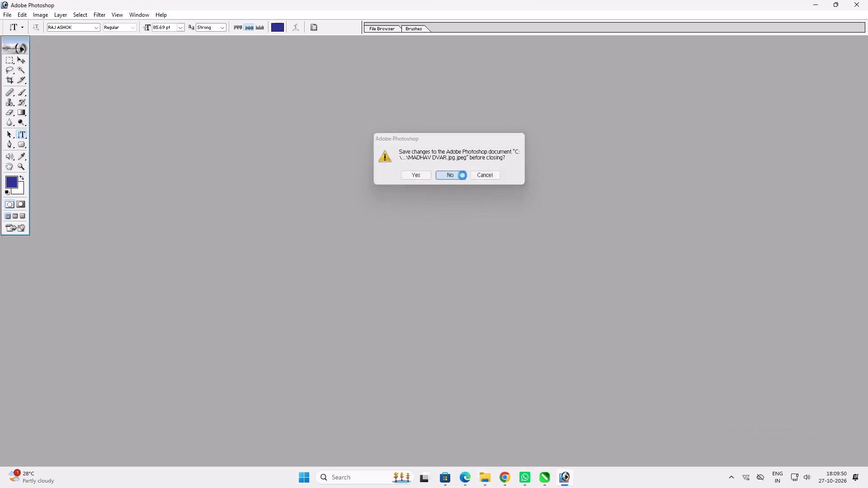
Open the indrjeet line Hotel 2x3= 1 pc file from the 27.10.2026 folder under 2026 and october on Local Disk (H:).
{"action": "double_click", "coordinate": [533, 139]}
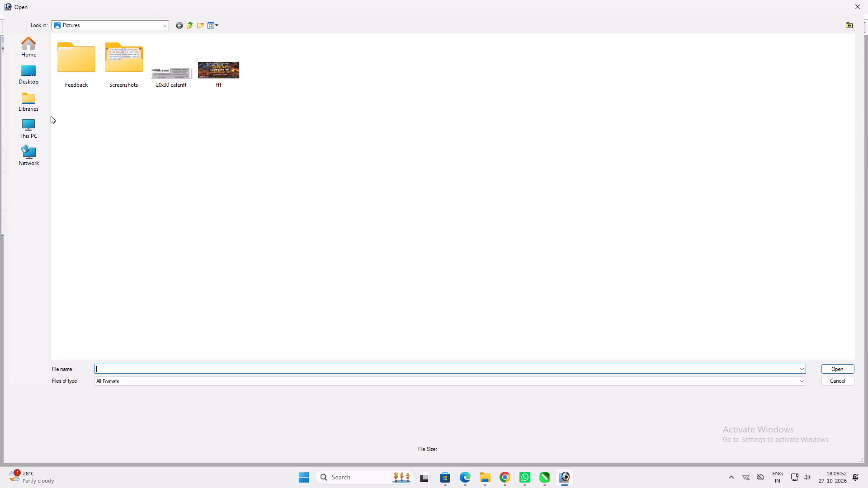
{"action": "left_click", "coordinate": [44, 125]}
{"action": "double_click", "coordinate": [491, 58]}
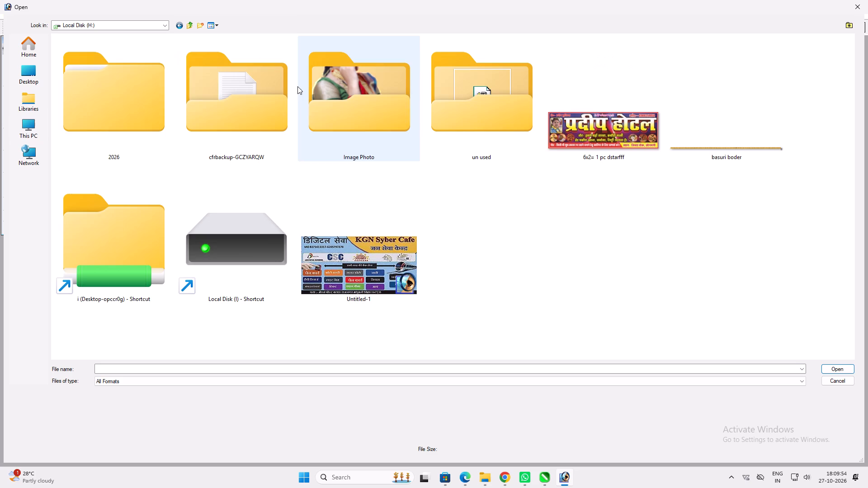
{"action": "left_click", "coordinate": [139, 80]}
{"action": "double_click", "coordinate": [136, 80]}
{"action": "left_click", "coordinate": [136, 80]}
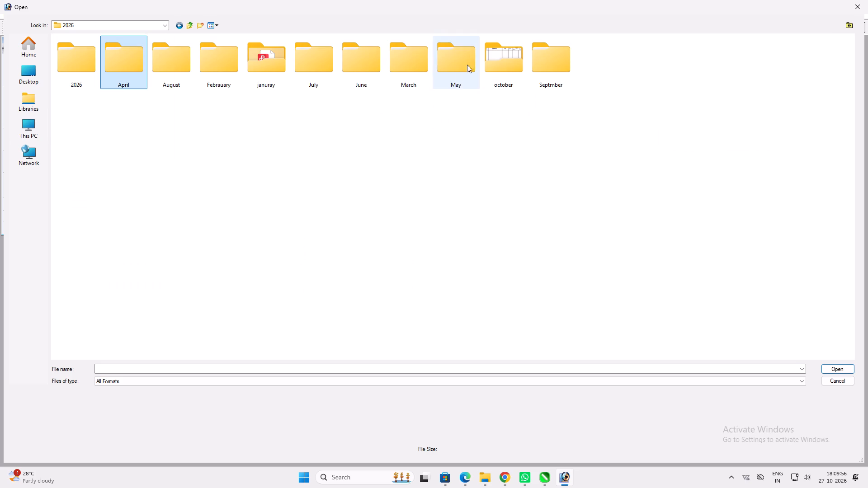
{"action": "double_click", "coordinate": [506, 62]}
{"action": "double_click", "coordinate": [520, 129]}
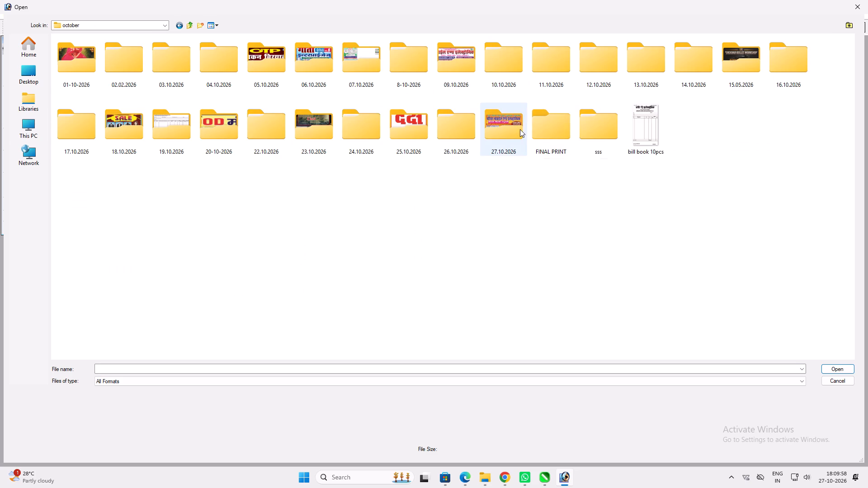
{"action": "left_click", "coordinate": [325, 75]}
{"action": "key", "text": "Return"}
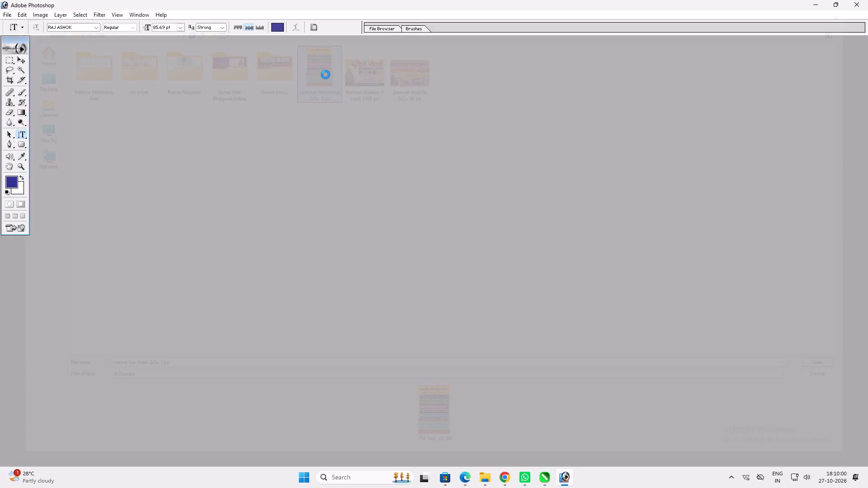
{"action": "left_click", "coordinate": [283, 48]}
{"action": "key", "text": "ctrl+0"}
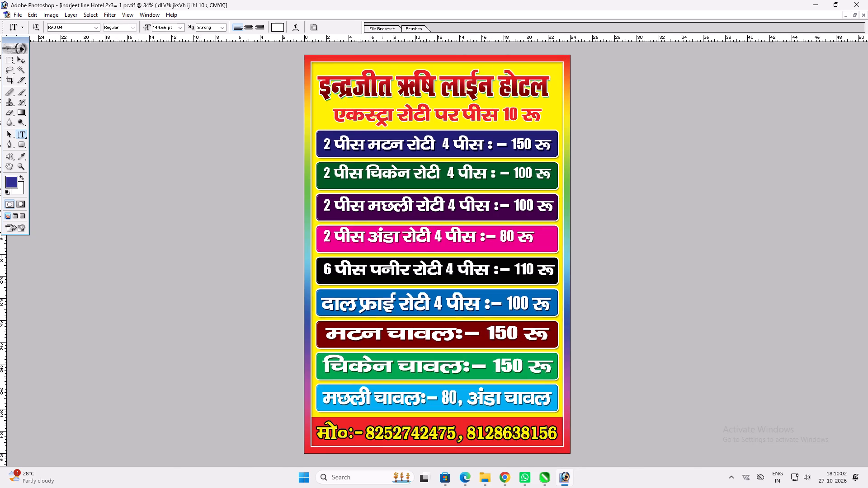
Set the font of the red "एकस्ट्रा रोटी पर पीस 10 रू" line below the hotel title to Poppins.
{"action": "key", "text": "ctrl+plus"}
{"action": "key", "text": "ctrl+plus"}
{"action": "key", "text": "space"}
{"action": "key", "text": "space"}
{"action": "key", "text": "space"}
{"action": "key", "text": "space"}
{"action": "key", "text": "space"}
{"action": "left_click_drag", "start_coordinate": [382, 120], "coordinate": [382, 231]}
{"action": "left_click", "coordinate": [387, 93]}
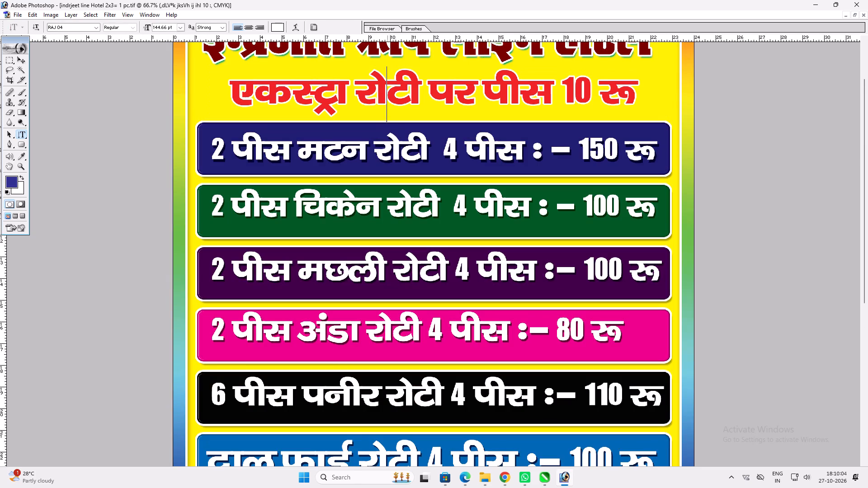
{"action": "key", "text": "ctrl+a"}
{"action": "left_click", "coordinate": [80, 27]}
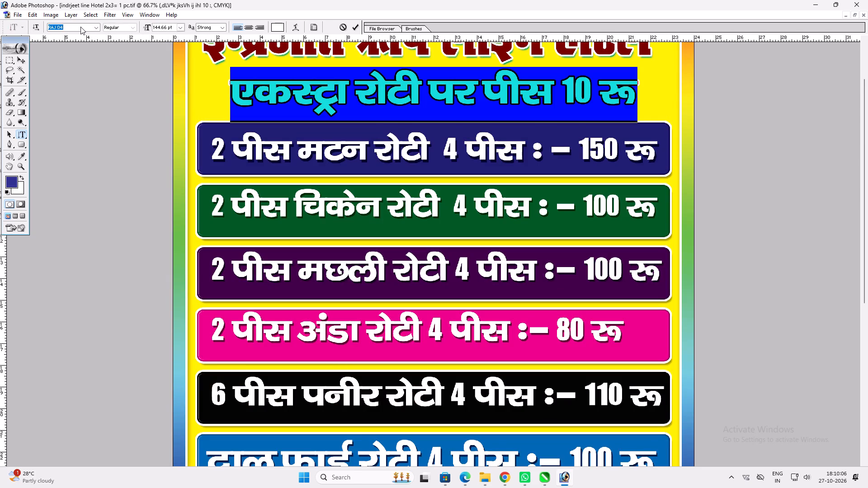
{"action": "type", "text": "po"}
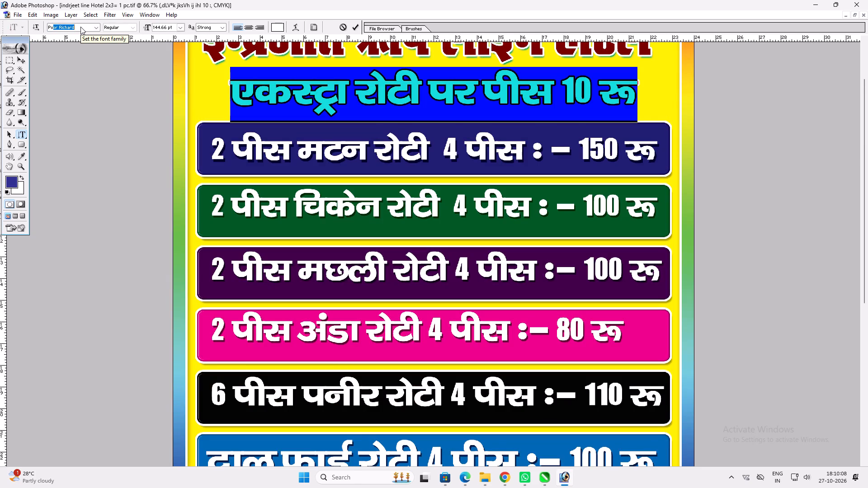
{"action": "key", "text": "p"}
{"action": "key", "text": "Return"}
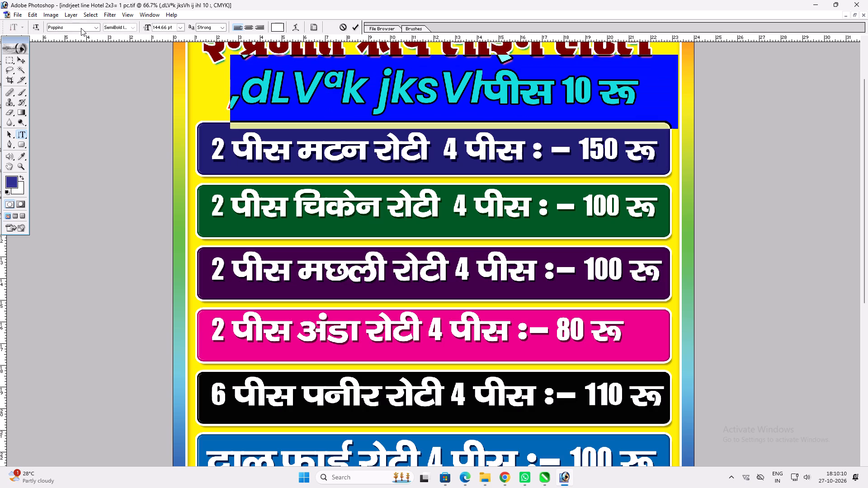
Replace the whole Poppins line below the hotel title with the test text "fkkfk".
{"action": "left_click", "coordinate": [381, 109]}
{"action": "key", "text": "ctrl+a"}
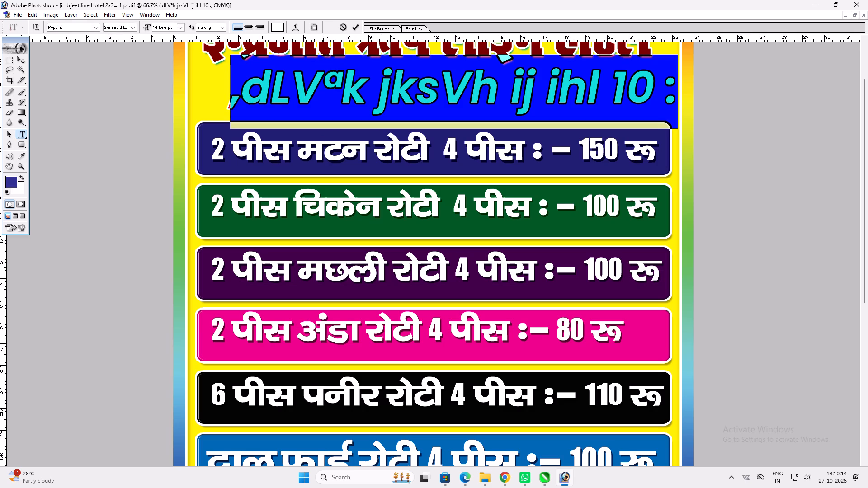
{"action": "left_click", "coordinate": [342, 82]}
{"action": "key", "text": "ctrl+a"}
{"action": "left_click", "coordinate": [571, 113]}
{"action": "key", "text": "ctrl+a"}
{"action": "type", "text": "fkkfk"}
{"action": "key", "text": "ctrl+a"}
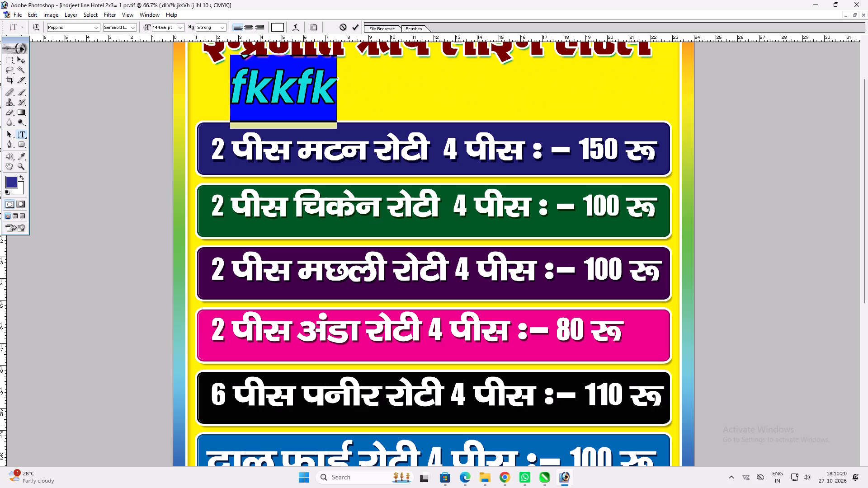
Switch the keyboard input to Hindi and try to replace the "fkkfk" line by entering "fff" repeatedly.
{"action": "left_click", "coordinate": [777, 482]}
{"action": "left_click", "coordinate": [743, 426]}
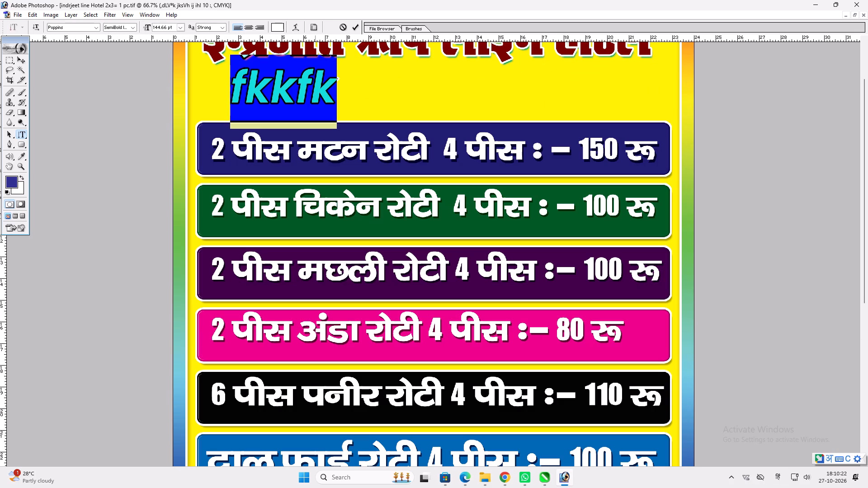
{"action": "left_click", "coordinate": [309, 99]}
{"action": "key", "text": "ctrl+a"}
{"action": "type", "text": "fff"}
{"action": "key", "text": "f"}
{"action": "left_click", "coordinate": [311, 94]}
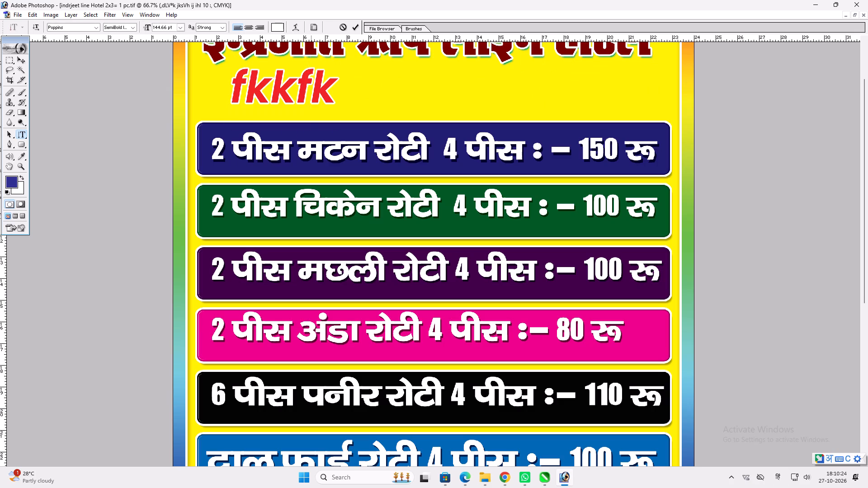
{"action": "key", "text": "ctrl+a"}
{"action": "type", "text": "fff"}
{"action": "double_click", "coordinate": [312, 95]}
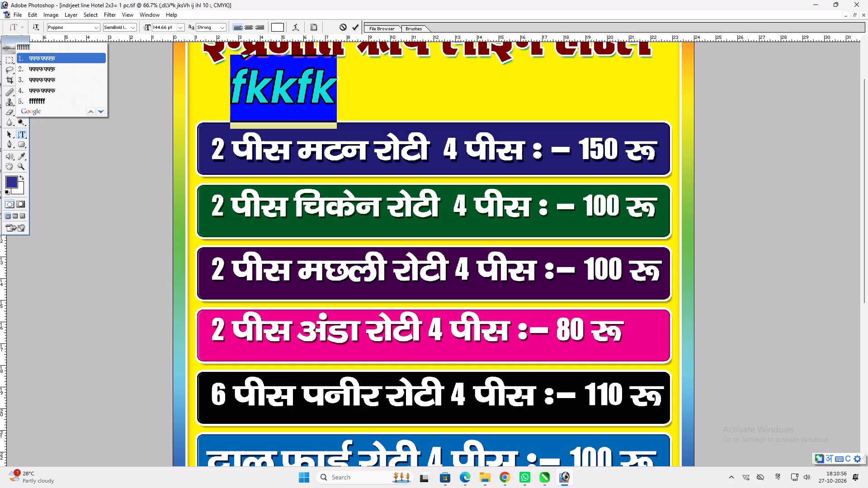
{"action": "triple_click", "coordinate": [312, 95]}
{"action": "left_click", "coordinate": [312, 95]}
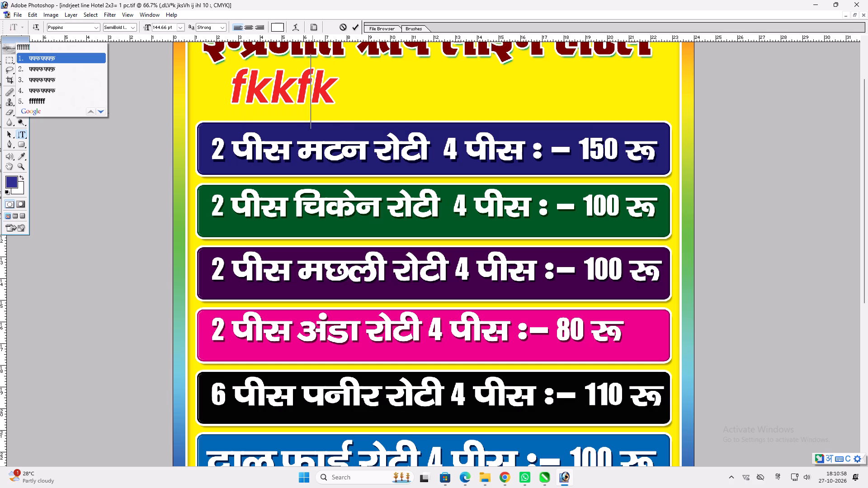
{"action": "double_click", "coordinate": [300, 87]}
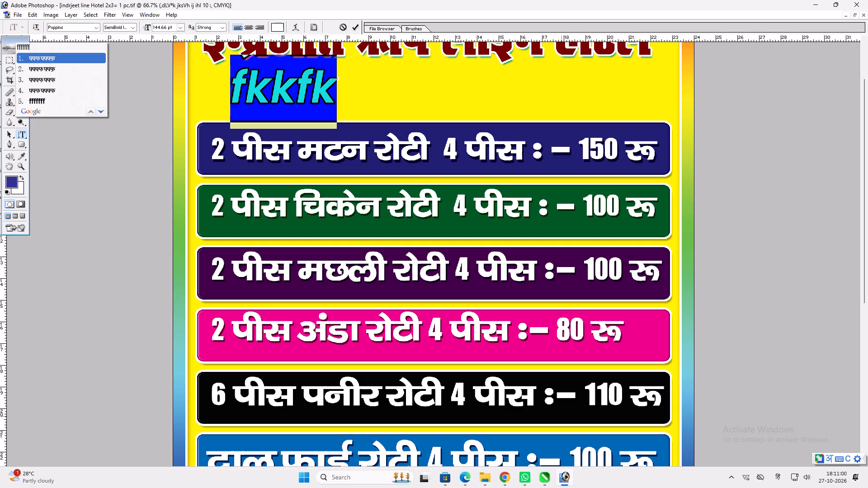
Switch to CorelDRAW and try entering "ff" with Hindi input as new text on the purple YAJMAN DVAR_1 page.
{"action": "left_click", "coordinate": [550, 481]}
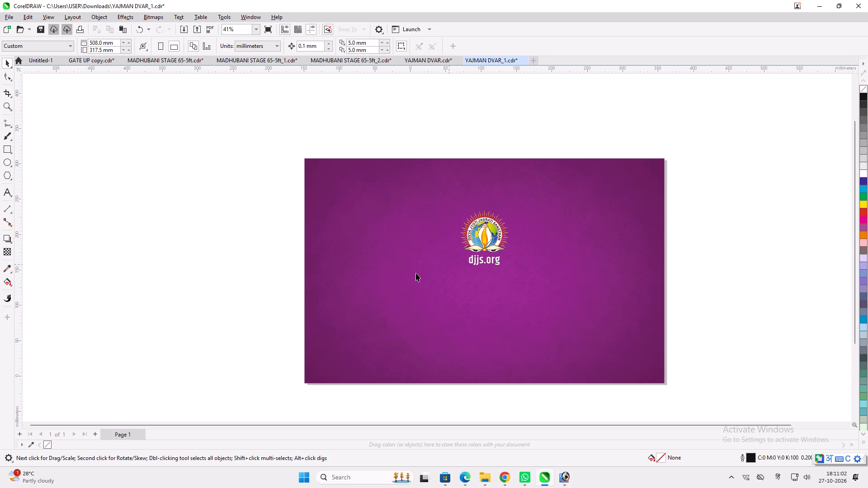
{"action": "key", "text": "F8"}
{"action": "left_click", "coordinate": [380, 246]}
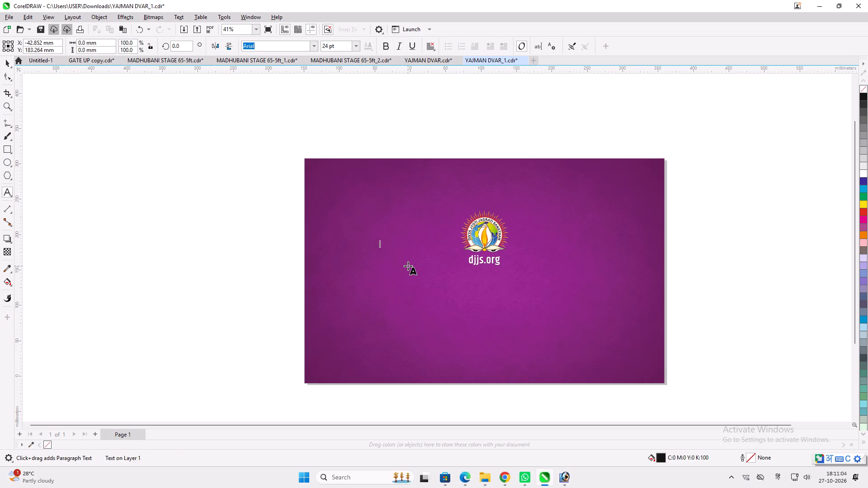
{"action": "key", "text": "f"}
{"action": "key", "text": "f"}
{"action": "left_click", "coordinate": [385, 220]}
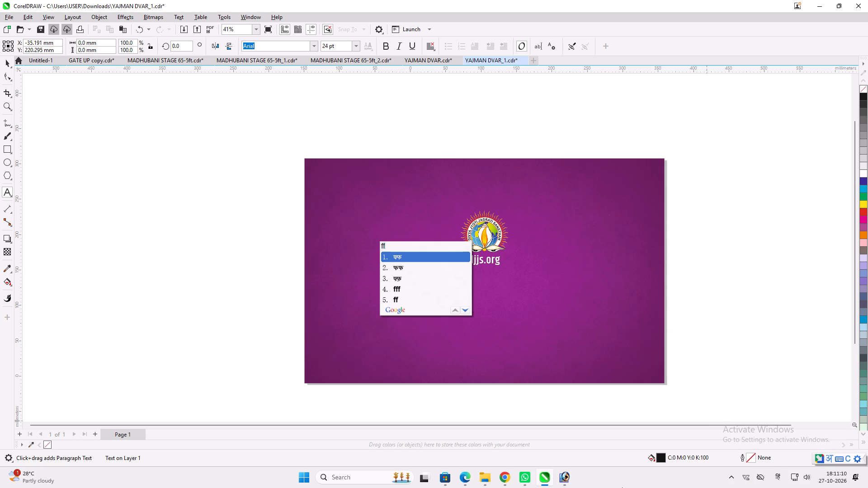
Return to Photoshop, enter the pending Hindi input inside the "fkkfk" line and try to close the hotel banner.
{"action": "left_click", "coordinate": [570, 482]}
{"action": "left_click", "coordinate": [289, 95]}
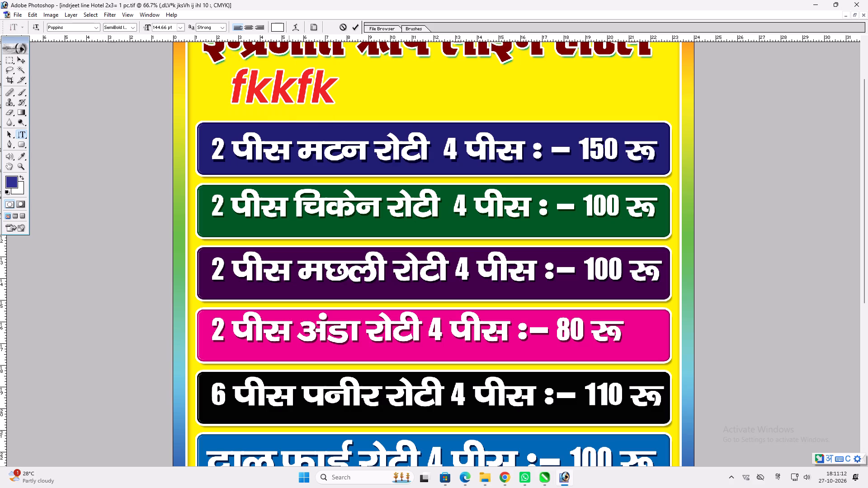
{"action": "key", "text": "Return"}
{"action": "key", "text": "ctrl+w"}
{"action": "left_click", "coordinate": [481, 177]}
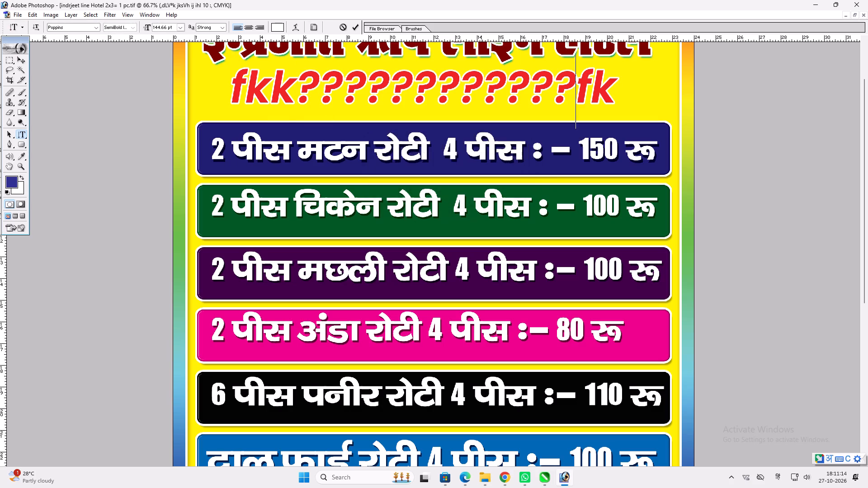
Switch to Chrome and set the Google input tool's language to English.
{"action": "left_click", "coordinate": [508, 470]}
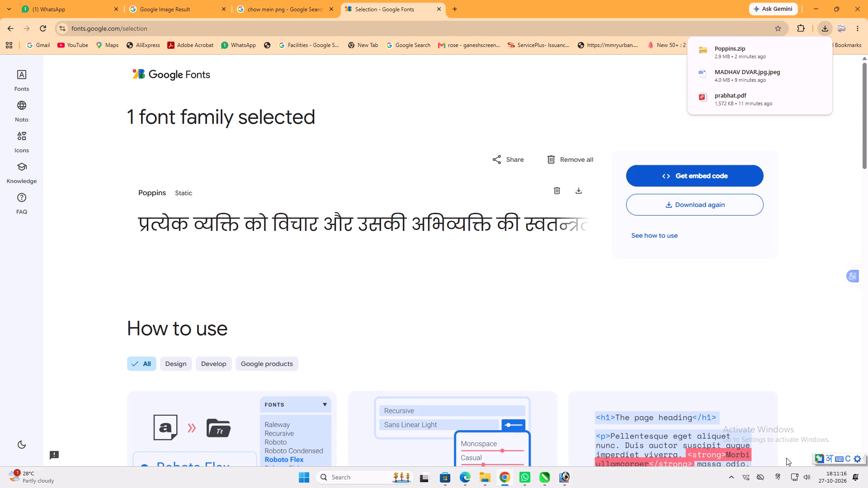
{"action": "left_click", "coordinate": [821, 458]}
{"action": "left_click", "coordinate": [826, 460]}
{"action": "left_click", "coordinate": [828, 439]}
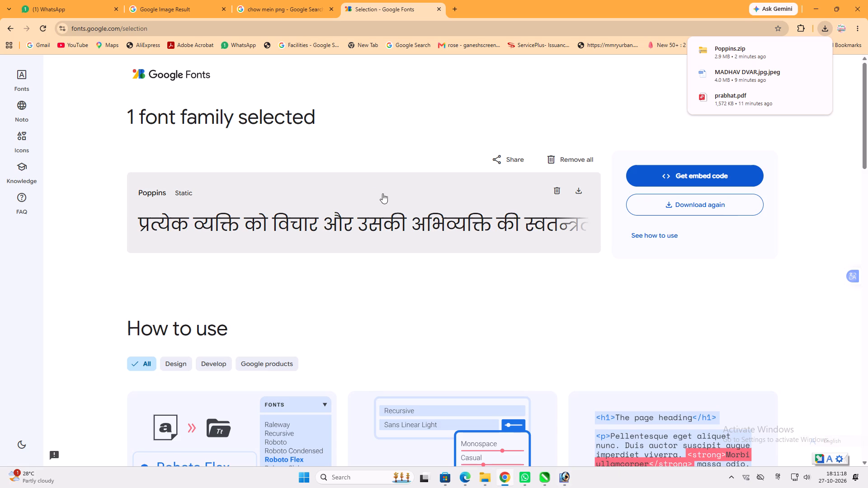
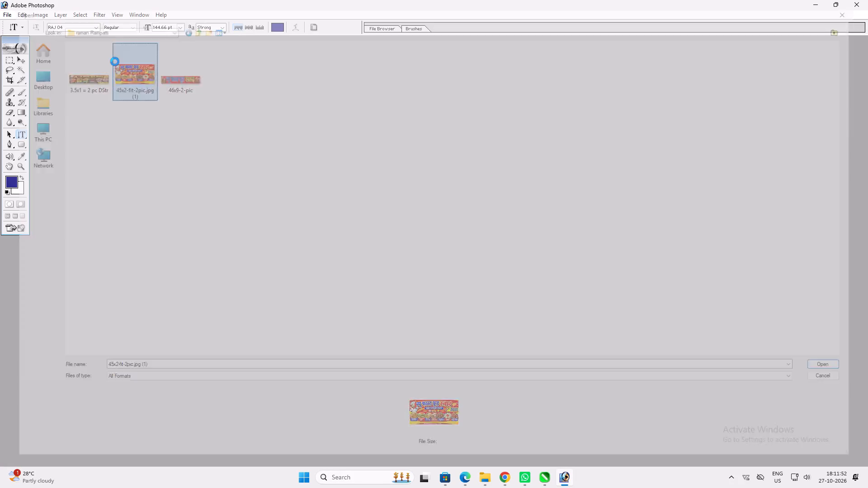
Convert the "न्यु फास्ट फुड स्वाद" banner from RGB to CMYK colour mode, save it and close it.
{"action": "key", "text": "alt+i"}
{"action": "key", "text": "alt+m"}
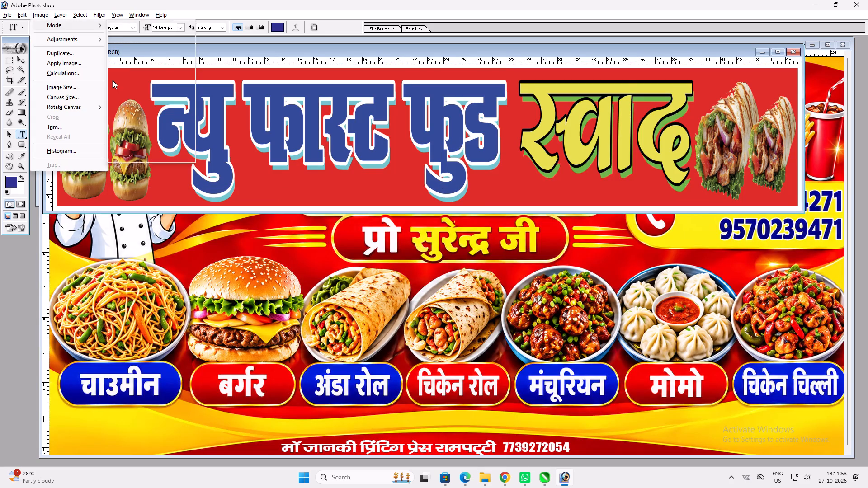
{"action": "key", "text": "c"}
{"action": "key", "text": "ctrl+s"}
{"action": "key", "text": "ctrl+w"}
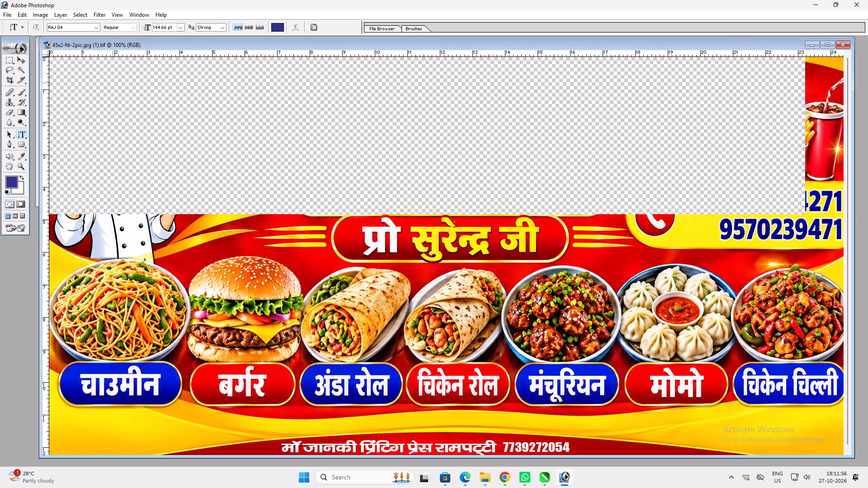
Convert the 45x2-fit-2pic.jpg (1).tif food menu banner to CMYK colour mode, save it and close it.
{"action": "key", "text": "alt+i"}
{"action": "key", "text": "alt+m"}
{"action": "key", "text": "alt+c"}
{"action": "key", "text": "ctrl+s"}
{"action": "key", "text": "ctrl+w"}
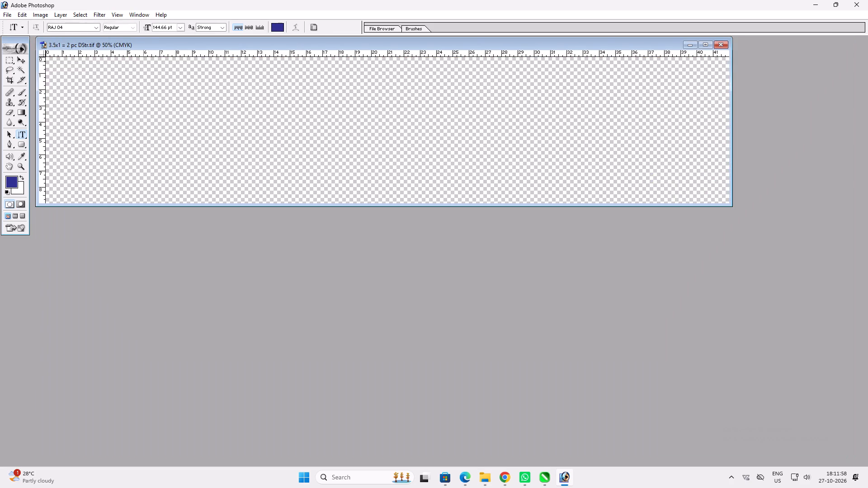
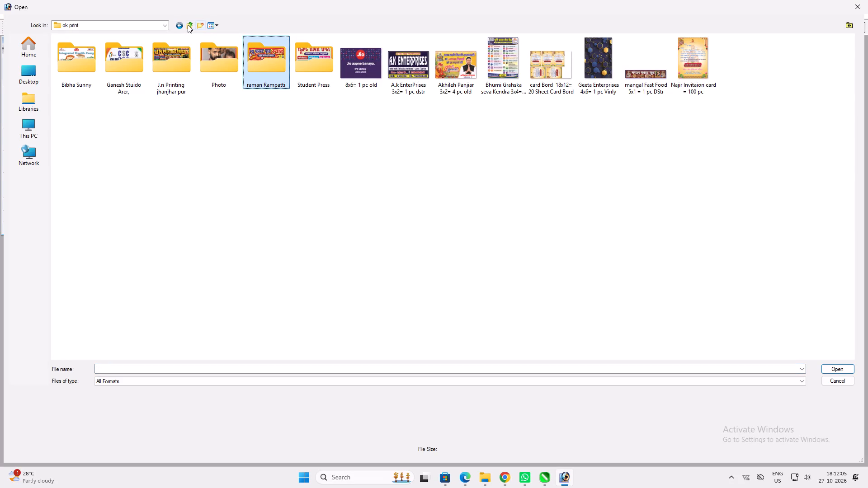
{"action": "key", "text": "ctrl+c"}
{"action": "key", "text": "ctrl+c"}
{"action": "key", "text": "ctrl+c"}
{"action": "left_click", "coordinate": [188, 25]}
{"action": "left_click", "coordinate": [273, 162]}
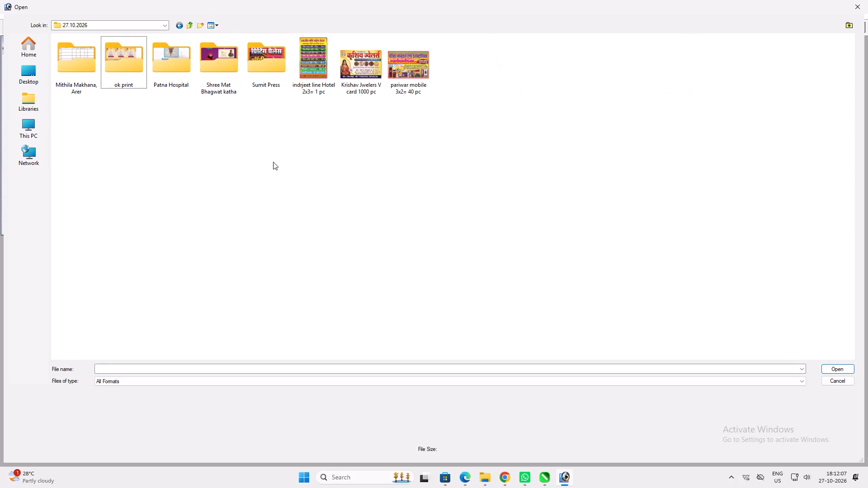
{"action": "left_click", "coordinate": [188, 23]}
{"action": "left_click", "coordinate": [287, 166]}
{"action": "triple_click", "coordinate": [543, 127]}
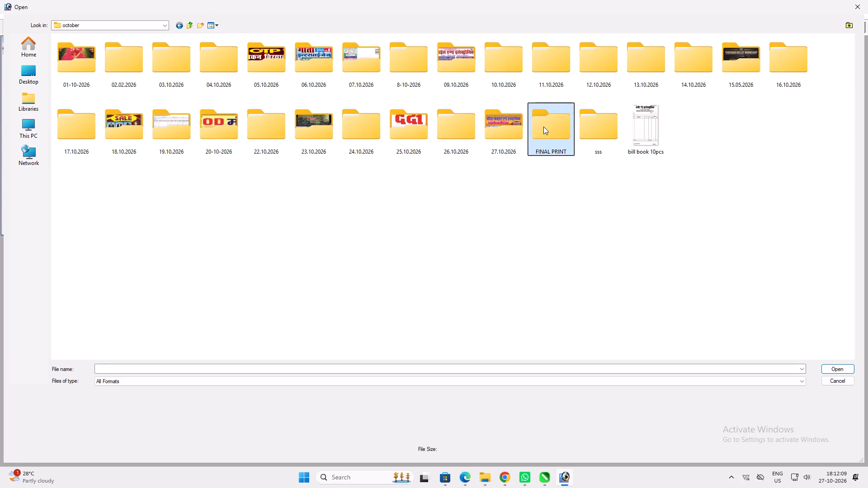
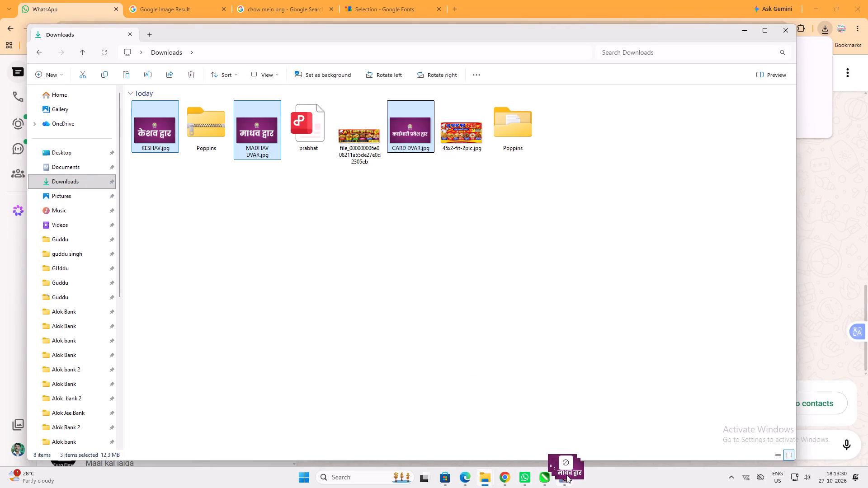
Open KESHAV.jpg, MADHAV DVAR.jpg and CARD DVAR.jpg from Downloads in Photoshop and maximise the image window.
{"action": "left_click_drag", "start_coordinate": [566, 475], "coordinate": [562, 327]}
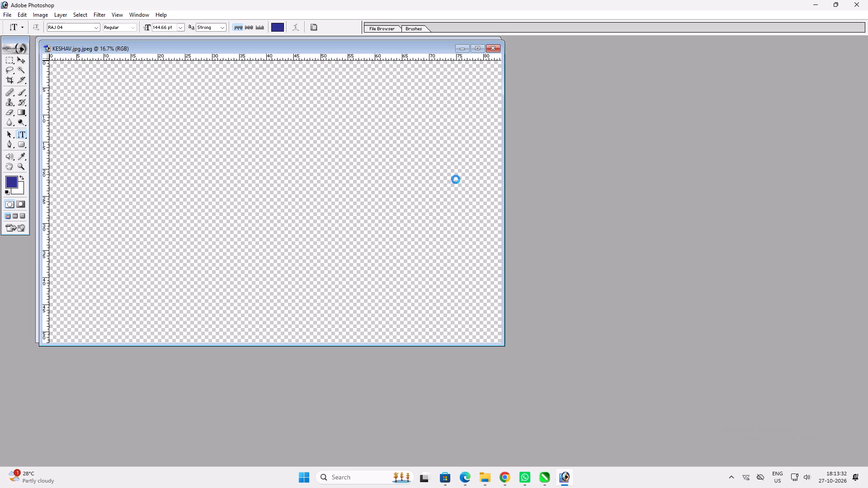
{"action": "double_click", "coordinate": [335, 54]}
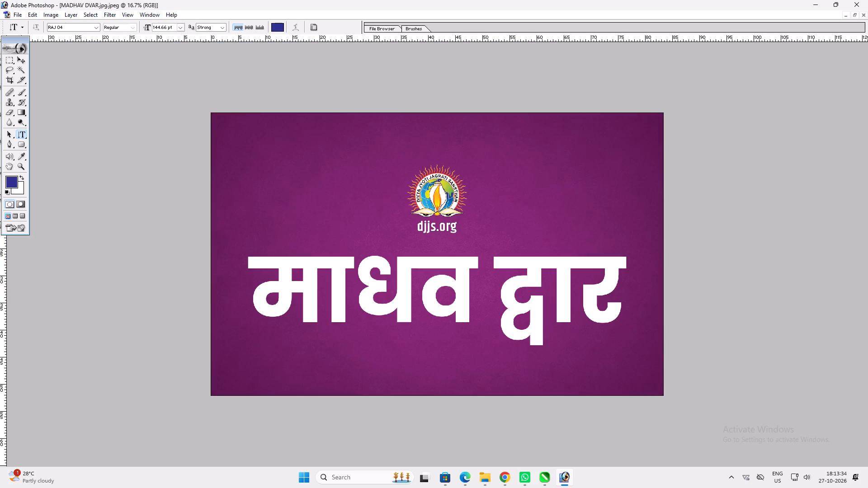
{"action": "key", "text": "ctrl+0"}
Resize the CARD DVAR image to a document width of 60 and a height of 30.
{"action": "key", "text": "ctrl+Tab"}
{"action": "key", "text": "ctrl+Tab"}
{"action": "key", "text": "ctrl+0"}
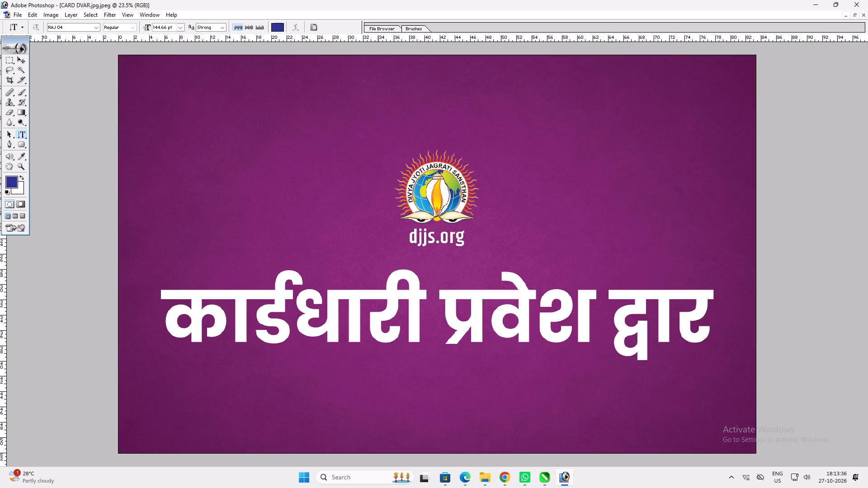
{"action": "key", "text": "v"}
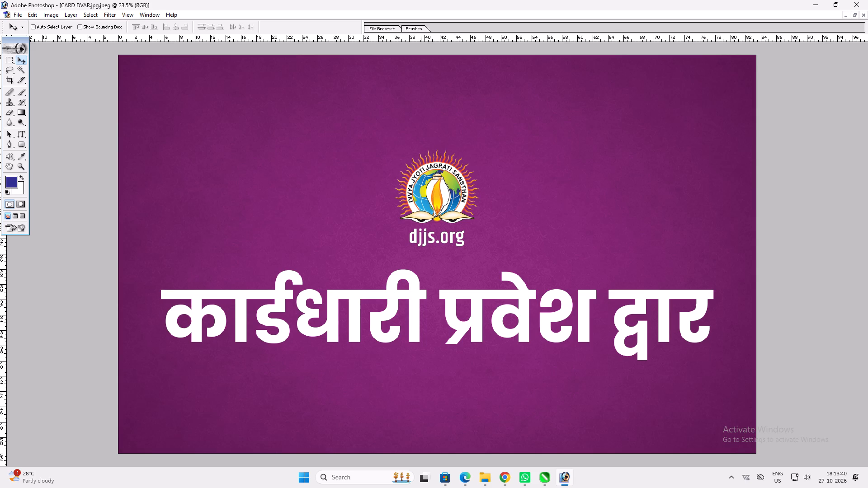
{"action": "key", "text": "alt+i"}
{"action": "key", "text": "alt+i"}
{"action": "key", "text": "Tab"}
{"action": "key", "text": "Tab"}
{"action": "key", "text": "Tab"}
{"action": "key", "text": "Tab"}
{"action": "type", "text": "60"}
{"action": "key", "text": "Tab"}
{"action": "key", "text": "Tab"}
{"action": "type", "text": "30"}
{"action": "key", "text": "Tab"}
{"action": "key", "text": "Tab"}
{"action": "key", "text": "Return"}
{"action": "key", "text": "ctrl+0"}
Start saving the resized CARD DVAR image as a new file.
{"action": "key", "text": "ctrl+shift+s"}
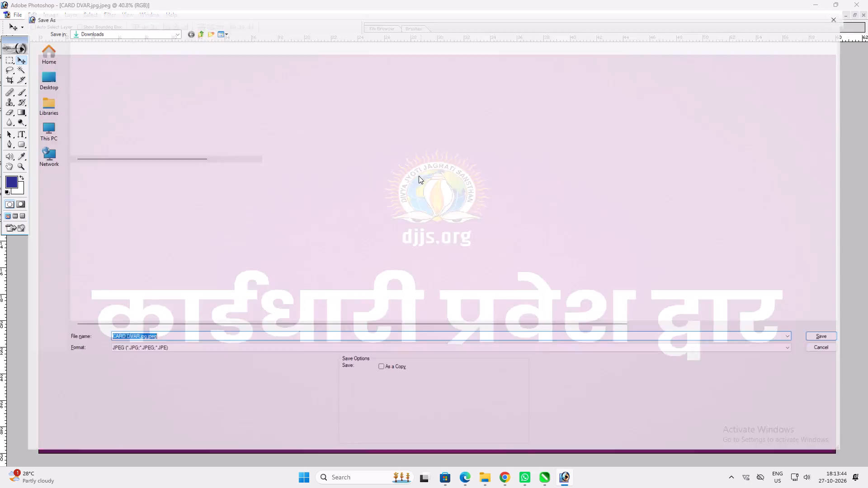
Lift the कार्डधारी प्रवेश द्वार banner artwork onto its own layer and stretch it taller about its centre.
{"action": "left_click", "coordinate": [867, 0]}
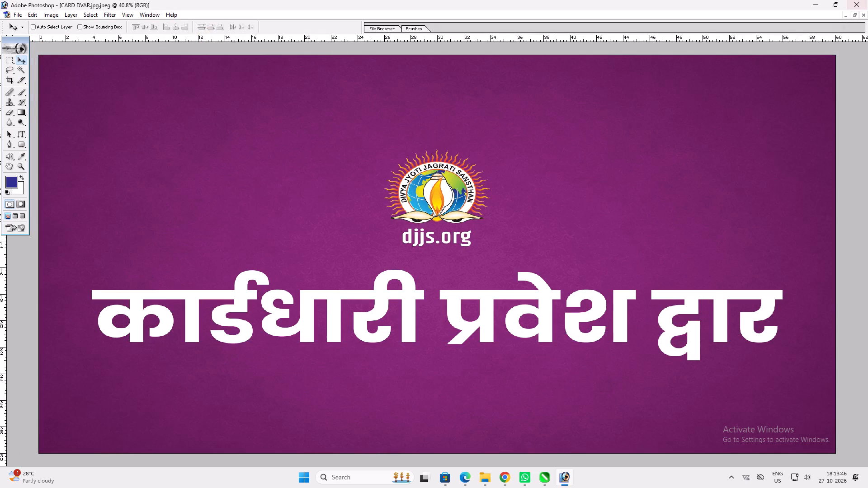
{"action": "key", "text": "ctrl+a"}
{"action": "key", "text": "ctrl+x"}
{"action": "key", "text": "ctrl+v"}
{"action": "scroll", "coordinate": [482, 121], "scroll_direction": "up", "scroll_amount": 5, "text": "ctrl"}
{"action": "key", "text": "ctrl+t"}
{"action": "left_click_drag", "start_coordinate": [463, 130], "coordinate": [465, 94], "text": "alt+shift"}
{"action": "key", "text": "Return"}
{"action": "key", "text": "v"}
Save the कार्डधारी प्रवेश द्वार banner as TIFF "5x2.5= 1 pc Old" in the 27.10.2026 Shree Mat Bhagwat katha folder and close it.
{"action": "key", "text": "ctrl+shift+s"}
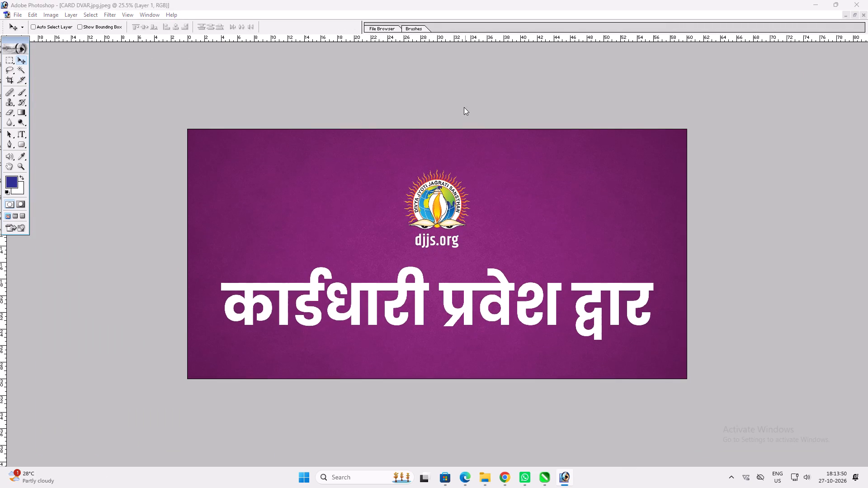
{"action": "left_click", "coordinate": [15, 124]}
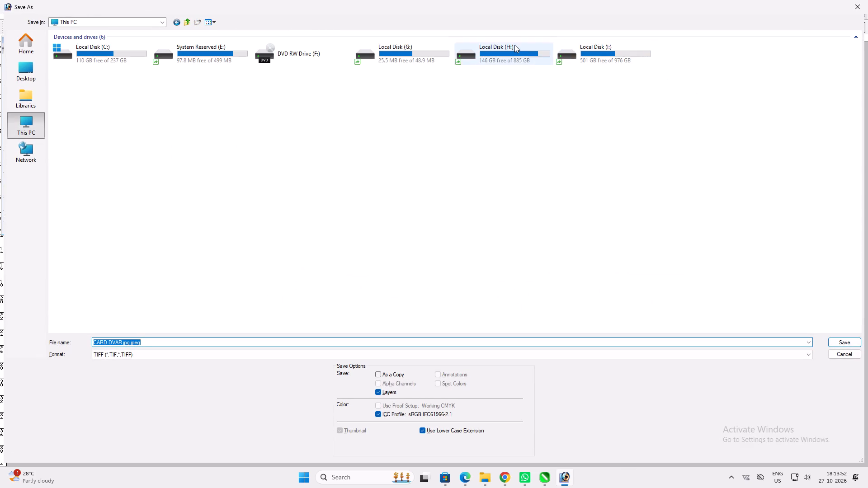
{"action": "double_click", "coordinate": [514, 45]}
{"action": "left_click", "coordinate": [123, 67]}
{"action": "triple_click", "coordinate": [123, 67]}
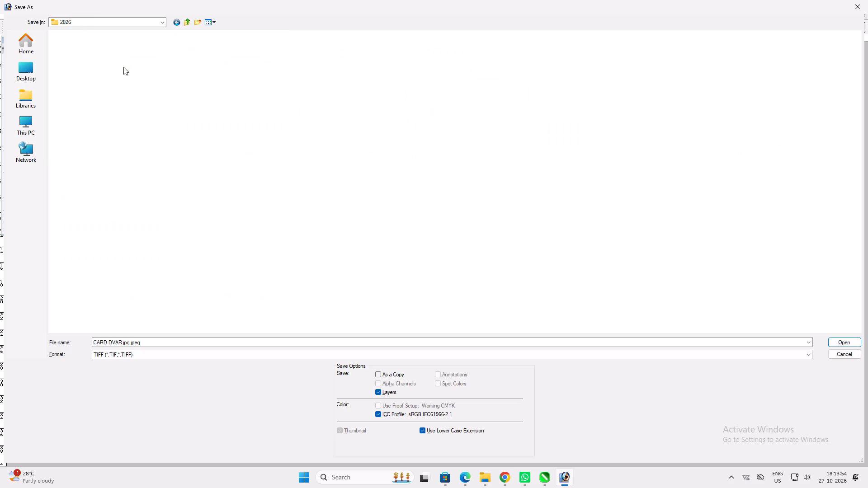
{"action": "double_click", "coordinate": [510, 56]}
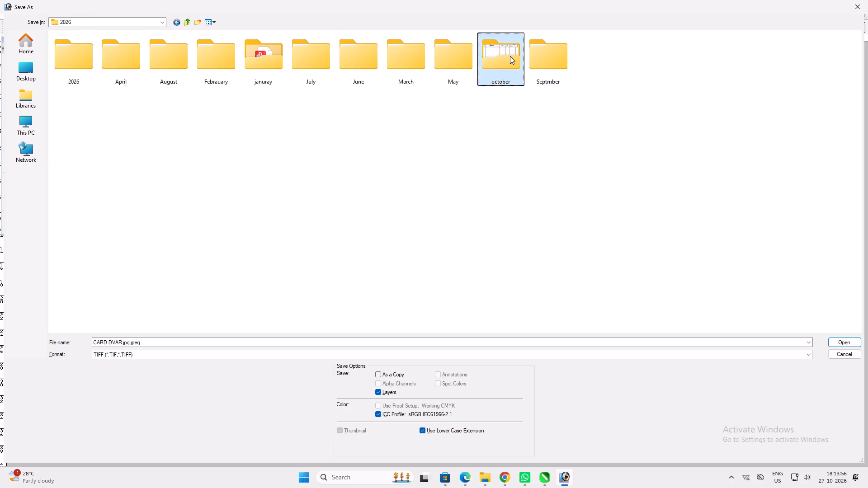
{"action": "double_click", "coordinate": [466, 114]}
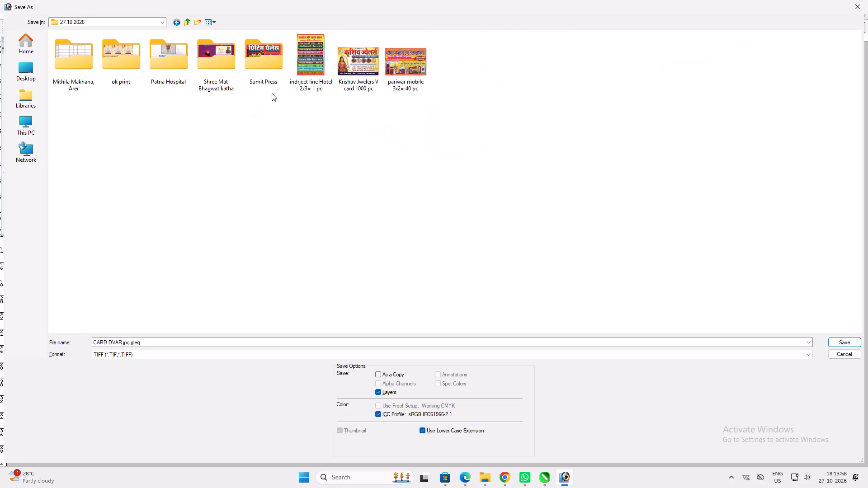
{"action": "double_click", "coordinate": [205, 70]}
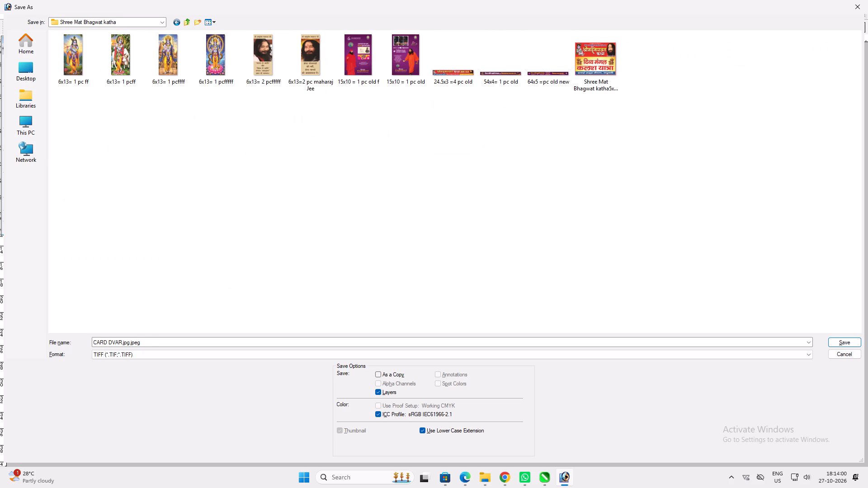
{"action": "left_click", "coordinate": [148, 341]}
{"action": "type", "text": "5x2.5"}
{"action": "key", "text": "space"}
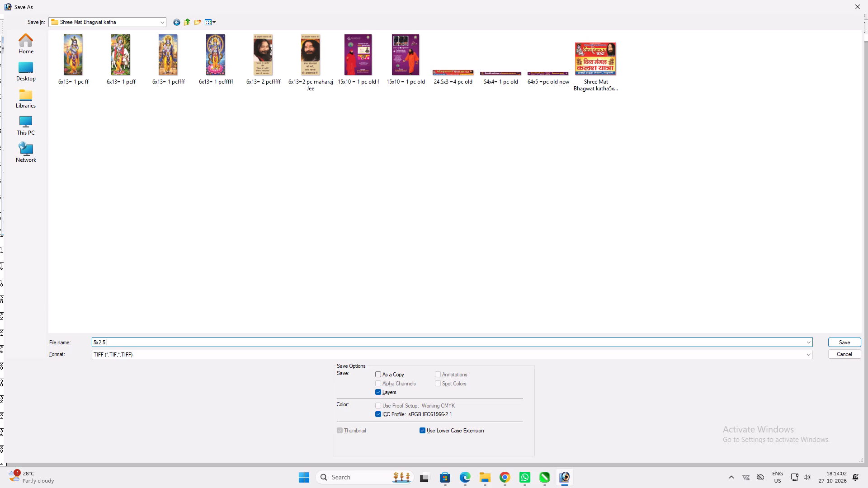
{"action": "key", "text": "BackSpace"}
{"action": "type", "text": "= 1 pc"}
{"action": "key", "text": "space"}
{"action": "type", "text": "Old"}
{"action": "key", "text": "space"}
{"action": "key", "text": "Return"}
{"action": "key", "text": "Return"}
{"action": "key", "text": "Return"}
{"action": "key", "text": "Return"}
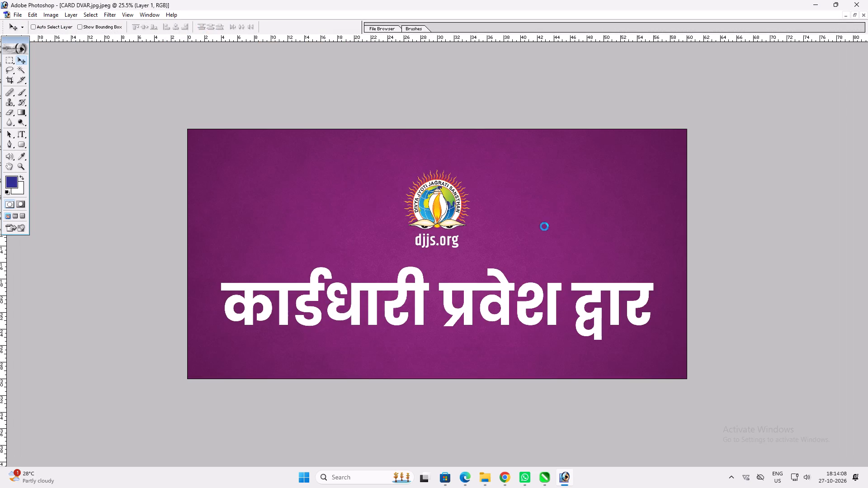
{"action": "key", "text": "ctrl+w"}
Resize the माधव द्वार banner image to 60 inches wide by 30 inches high.
{"action": "key", "text": "alt+i"}
{"action": "key", "text": "alt+i"}
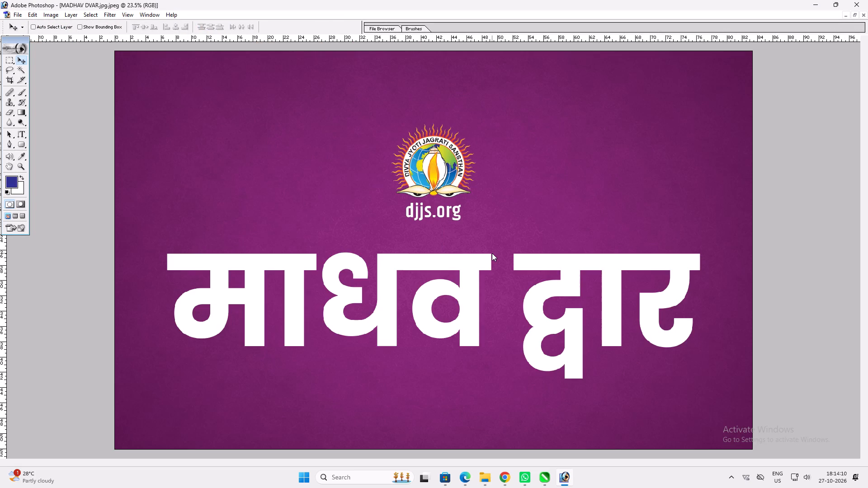
{"action": "key", "text": "Tab"}
{"action": "key", "text": "Tab"}
{"action": "key", "text": "Tab"}
{"action": "key", "text": "Tab"}
{"action": "type", "text": "6330"}
{"action": "key", "text": "Tab"}
{"action": "key", "text": "Tab"}
{"action": "key", "text": "shift+Tab"}
{"action": "key", "text": "Return"}
{"action": "key", "text": "shift+Tab"}
{"action": "key", "text": "Tab"}
{"action": "type", "text": "60"}
{"action": "key", "text": "Tab"}
{"action": "key", "text": "Tab"}
{"action": "type", "text": "30"}
{"action": "key", "text": "Tab"}
{"action": "key", "text": "Tab"}
{"action": "key", "text": "Return"}
{"action": "key", "text": "ctrl+0"}
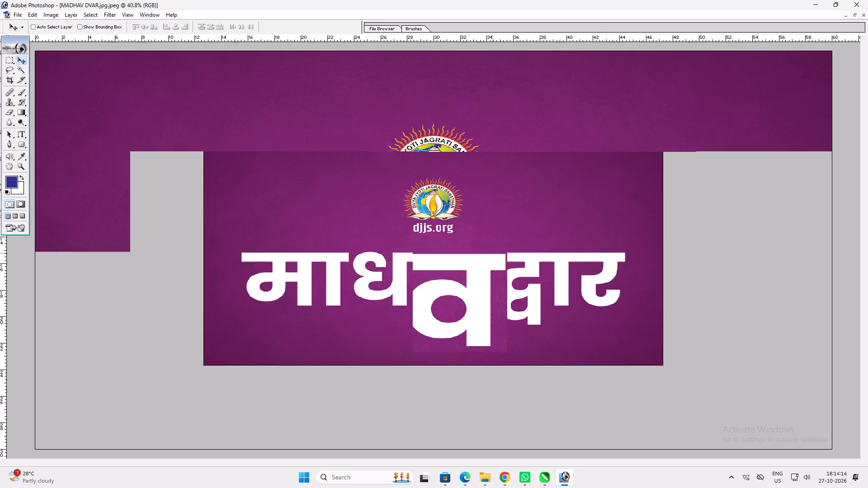
Lift the माधव द्वार artwork onto its own layer and stretch it taller about its centre.
{"action": "key", "text": "ctrl+a"}
{"action": "key", "text": "ctrl+x"}
{"action": "key", "text": "ctrl+v"}
{"action": "scroll", "coordinate": [492, 253], "scroll_direction": "up", "scroll_amount": 3, "text": "ctrl"}
{"action": "key", "text": "ctrl+t"}
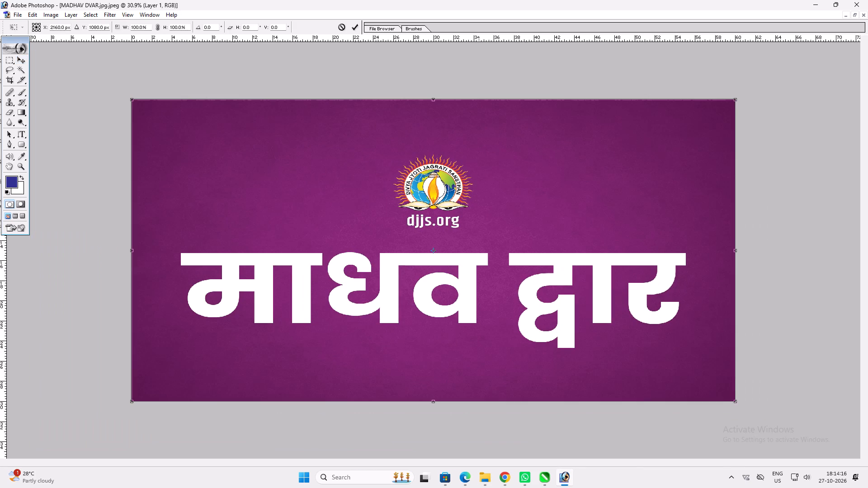
{"action": "left_click_drag", "start_coordinate": [476, 104], "coordinate": [482, 70], "text": "alt+shift"}
{"action": "key", "text": "shift+Return"}
Save the माधव द्वार banner as TIFF "5x2.5= 1 pc Olda" in the 27.10.2026 Shree Mat Bhagwat katha folder and close it.
{"action": "key", "text": "ctrl+shift+s"}
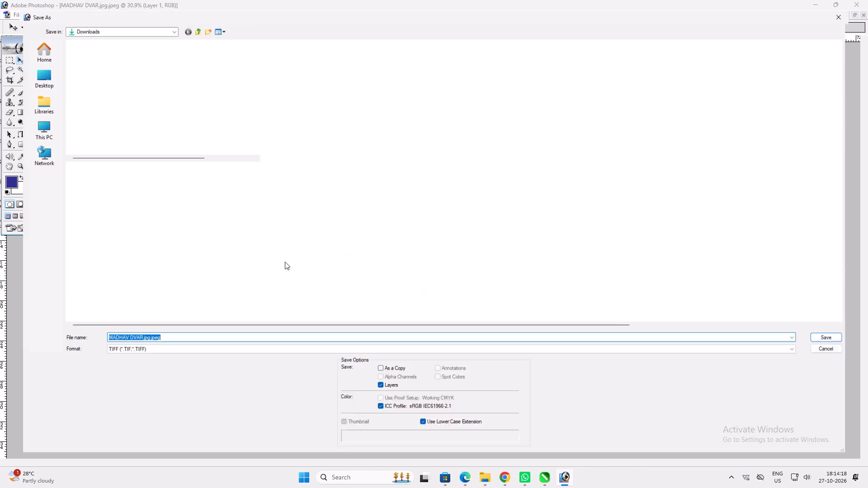
{"action": "left_click", "coordinate": [27, 118]}
{"action": "double_click", "coordinate": [510, 55]}
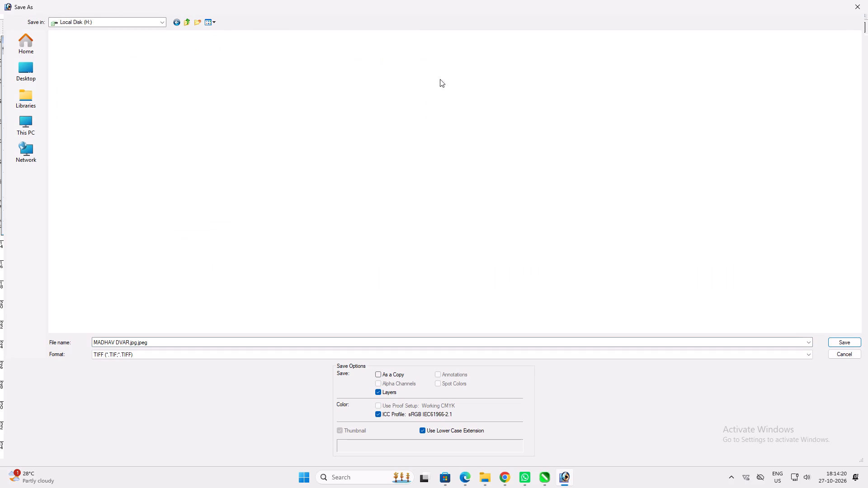
{"action": "double_click", "coordinate": [51, 121]}
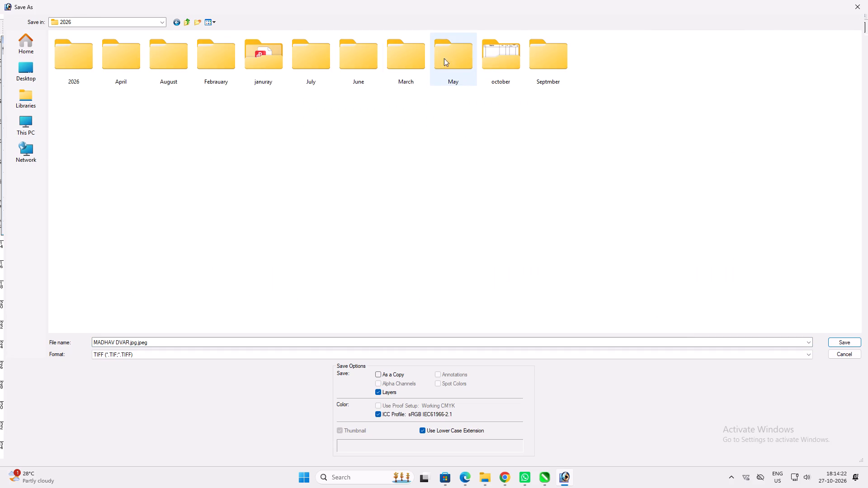
{"action": "double_click", "coordinate": [503, 68]}
{"action": "double_click", "coordinate": [495, 141]}
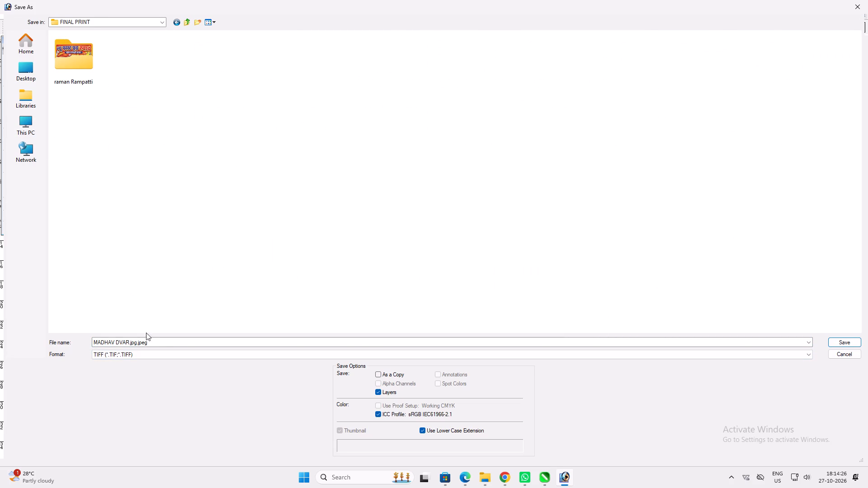
{"action": "left_click", "coordinate": [186, 23]}
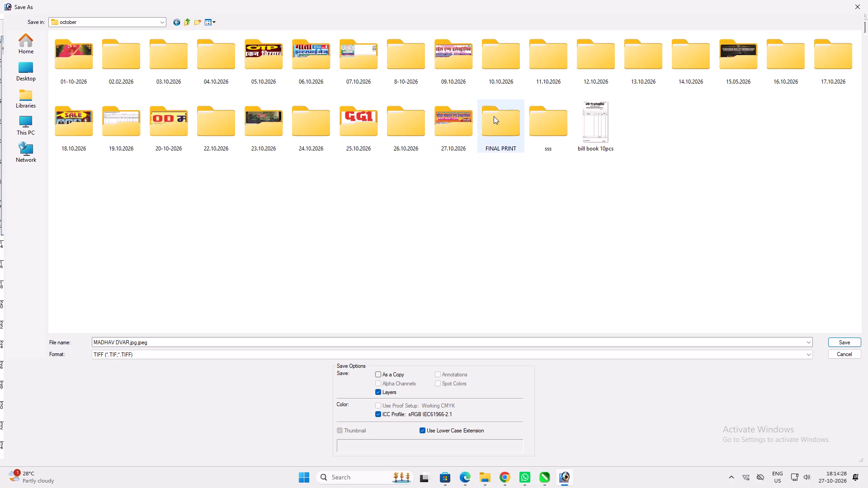
{"action": "left_click", "coordinate": [494, 116]}
{"action": "double_click", "coordinate": [462, 115]}
{"action": "double_click", "coordinate": [210, 73]}
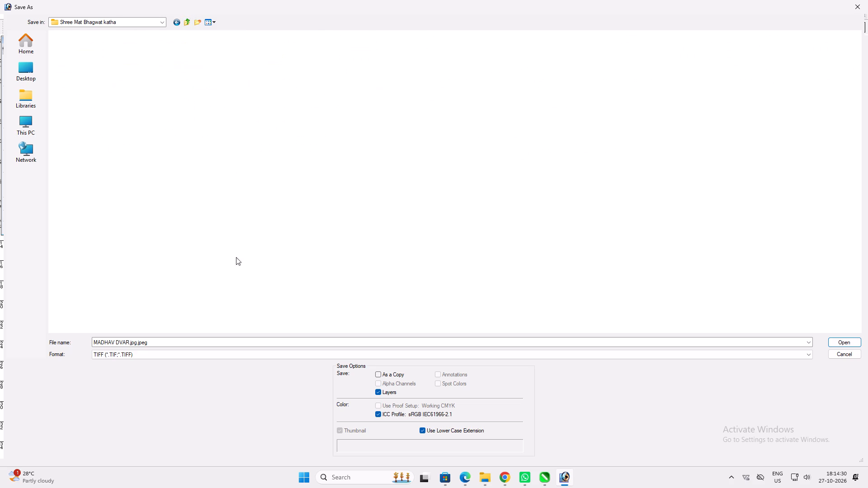
{"action": "left_click", "coordinate": [182, 347]}
{"action": "left_click", "coordinate": [177, 345]}
{"action": "key", "text": "Tab"}
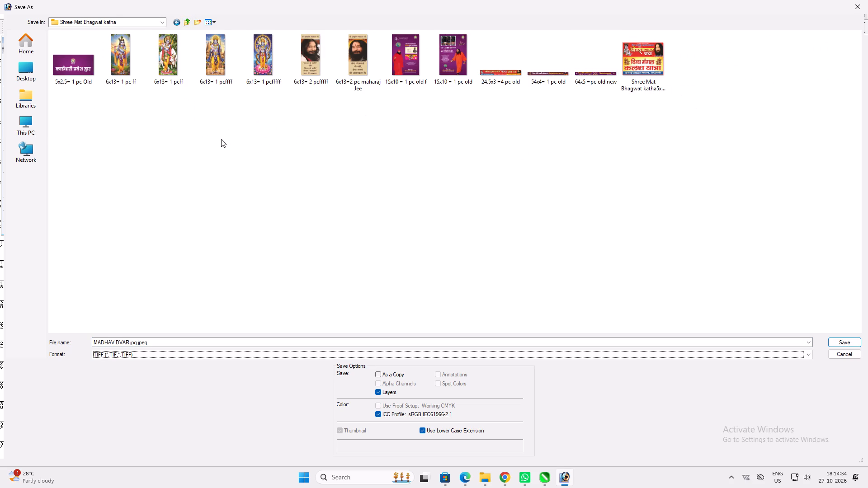
{"action": "left_click", "coordinate": [93, 75]}
{"action": "triple_click", "coordinate": [157, 344]}
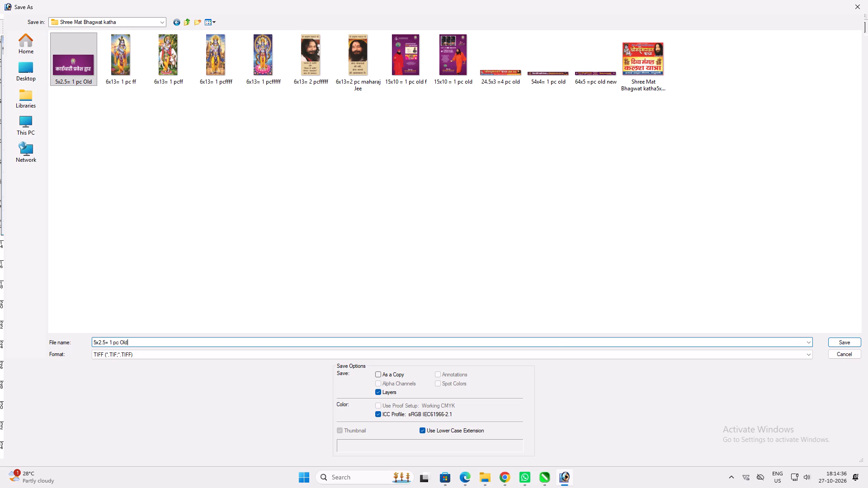
{"action": "key", "text": "a"}
{"action": "key", "text": "Return"}
{"action": "key", "text": "Return"}
{"action": "key", "text": "Return"}
{"action": "key", "text": "ctrl+w"}
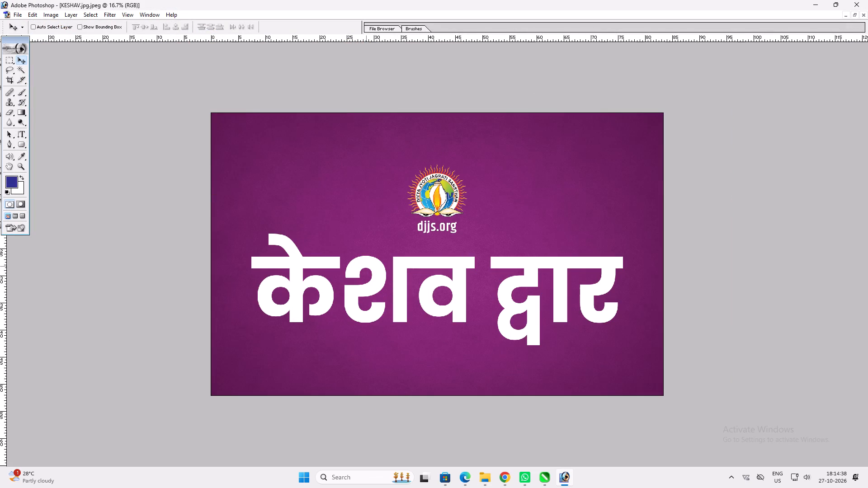
Convert the केशव द्वार banner from RGB to CMYK colour mode.
{"action": "key", "text": "alt+i"}
{"action": "key", "text": "alt+m"}
{"action": "key", "text": "alt+c"}
Resize the केशव द्वार banner image to 60 inches wide by 30 inches high.
{"action": "key", "text": "alt+i"}
{"action": "key", "text": "alt+i"}
{"action": "key", "text": "Tab"}
{"action": "key", "text": "Tab"}
{"action": "key", "text": "Tab"}
{"action": "key", "text": "Tab"}
{"action": "type", "text": "60"}
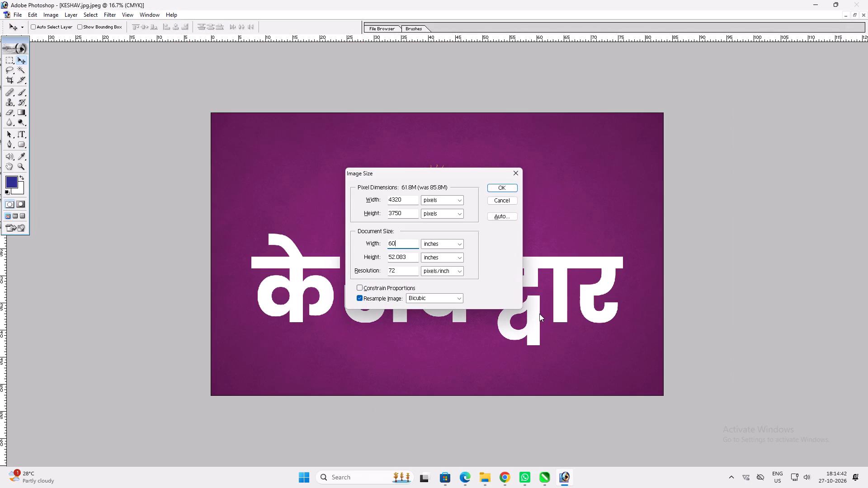
{"action": "key", "text": "Tab"}
{"action": "key", "text": "Tab"}
{"action": "type", "text": "30"}
{"action": "key", "text": "Tab"}
{"action": "key", "text": "Tab"}
{"action": "key", "text": "Return"}
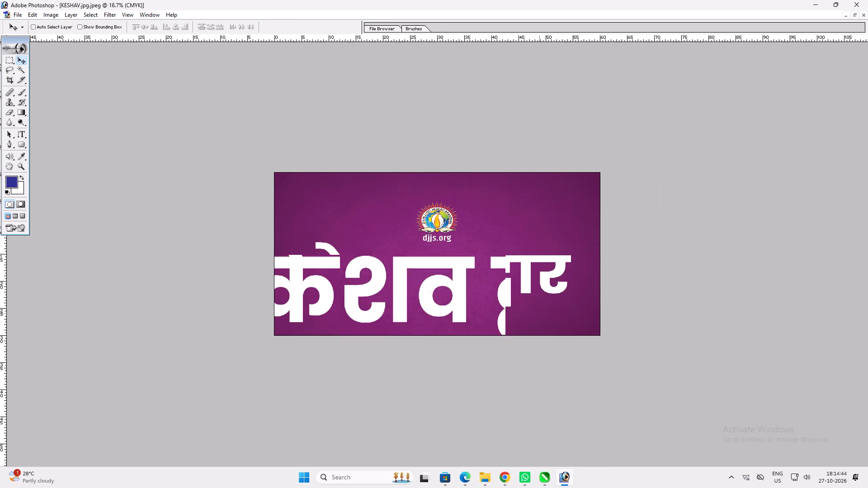
Lift the केशव द्वार artwork onto its own layer and stretch it taller about its centre.
{"action": "key", "text": "ctrl+a"}
{"action": "key", "text": "ctrl+x"}
{"action": "key", "text": "ctrl+v"}
{"action": "key", "text": "ctrl+t"}
{"action": "left_click_drag", "start_coordinate": [534, 173], "coordinate": [540, 151], "text": "alt+shift"}
{"action": "key", "text": "Return"}
{"action": "key", "text": "v"}
Save the केशव द्वार banner as TIFF "5x2.5= 1 pc Old n" in the 27.10.2026 Shree Mat Bhagwat katha folder and close it.
{"action": "key", "text": "ctrl+shift+s"}
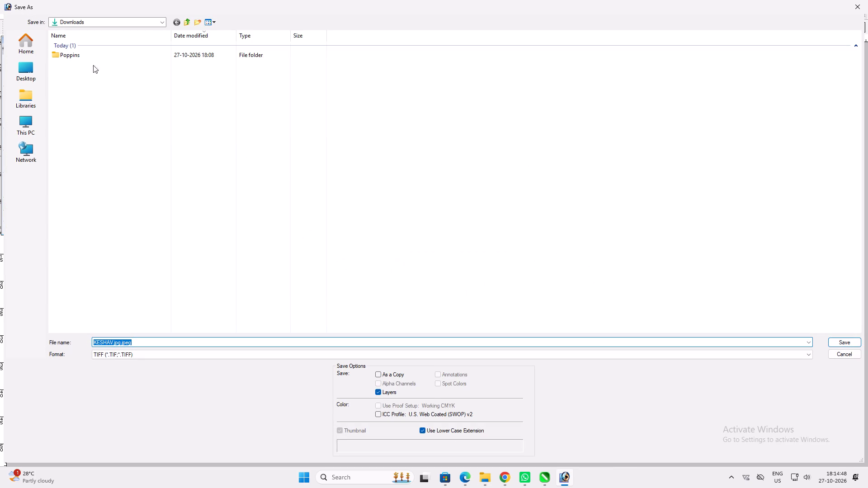
{"action": "left_click", "coordinate": [30, 131]}
{"action": "double_click", "coordinate": [512, 48]}
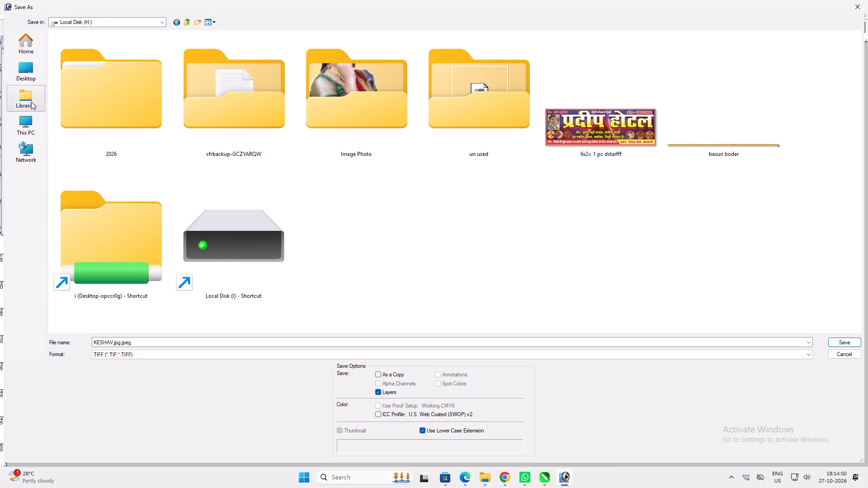
{"action": "triple_click", "coordinate": [80, 75]}
{"action": "double_click", "coordinate": [493, 66]}
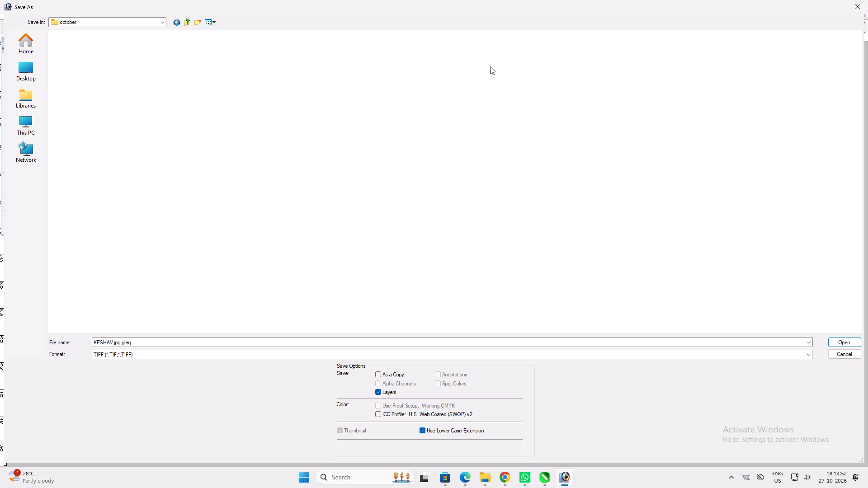
{"action": "left_click", "coordinate": [469, 122]}
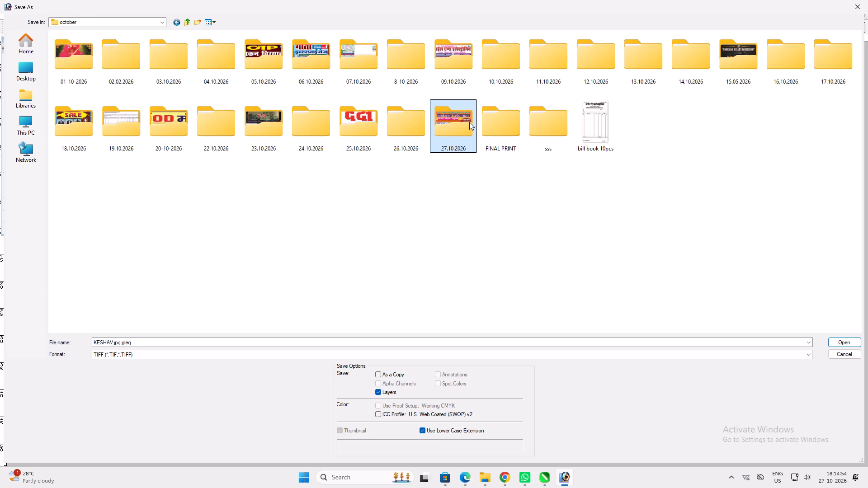
{"action": "double_click", "coordinate": [469, 122]}
{"action": "double_click", "coordinate": [226, 61]}
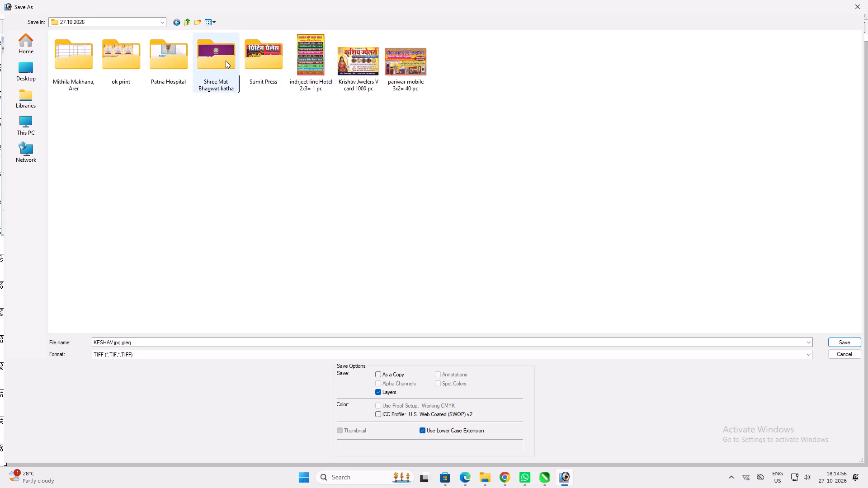
{"action": "left_click", "coordinate": [84, 69]}
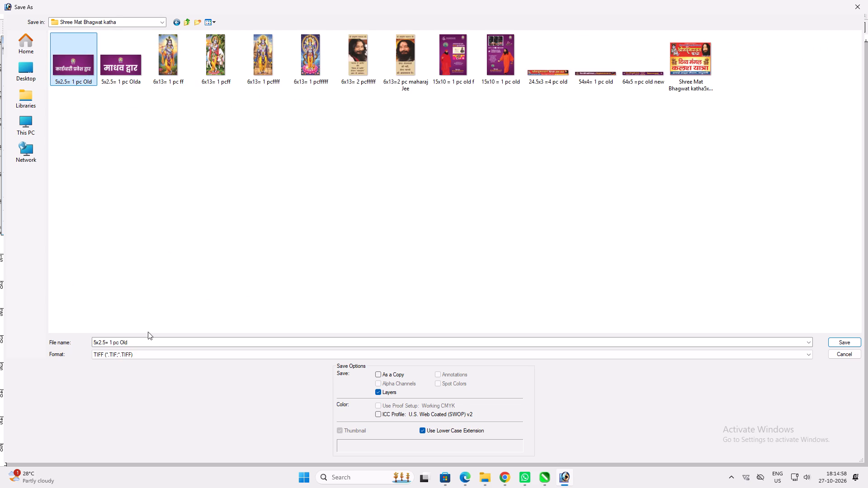
{"action": "left_click", "coordinate": [148, 332]}
{"action": "triple_click", "coordinate": [146, 340]}
{"action": "key", "text": "space"}
{"action": "key", "text": "n"}
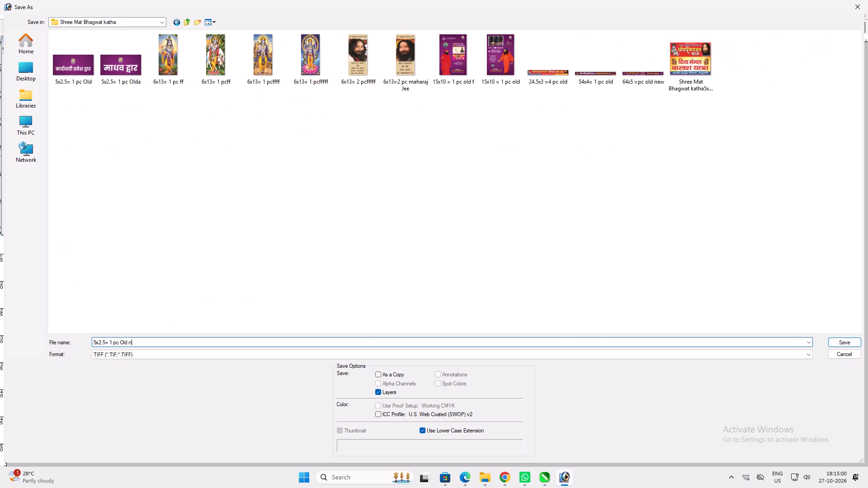
{"action": "key", "text": "Return"}
{"action": "key", "text": "Return"}
{"action": "key", "text": "Return"}
{"action": "key", "text": "ctrl+w"}
Open the three saved 5x2.5 gate banners together from the Shree Mat Bhagwat katha folder.
{"action": "double_click", "coordinate": [409, 192]}
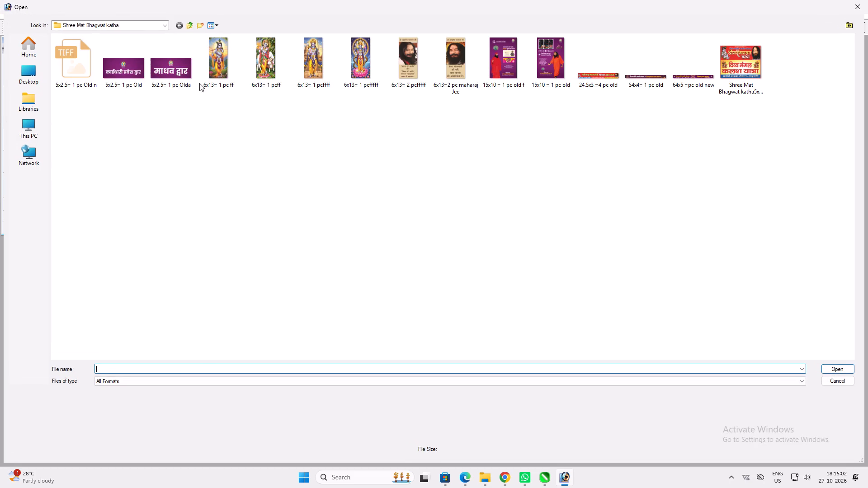
{"action": "left_click_drag", "start_coordinate": [180, 142], "coordinate": [68, 58]}
{"action": "key", "text": "Return"}
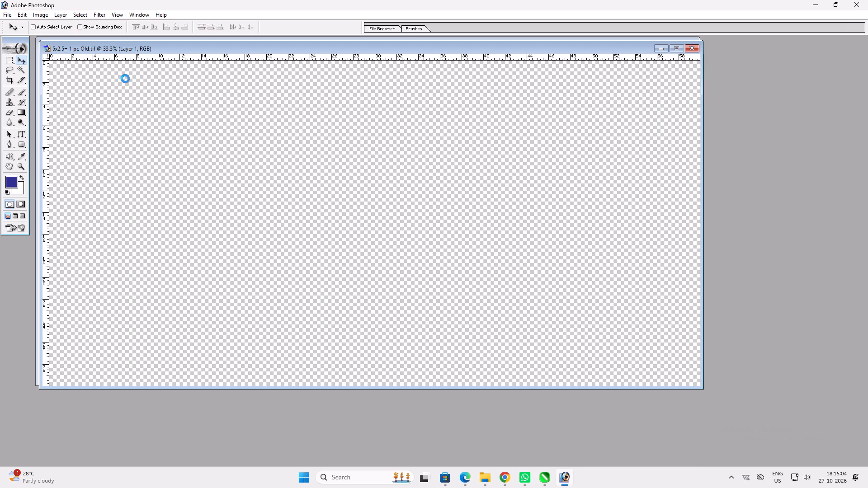
Convert the माधव द्वार banner to CMYK colour mode without flattening its layer, save it and close it.
{"action": "key", "text": "alt+i"}
{"action": "key", "text": "alt+m"}
{"action": "key", "text": "alt+c"}
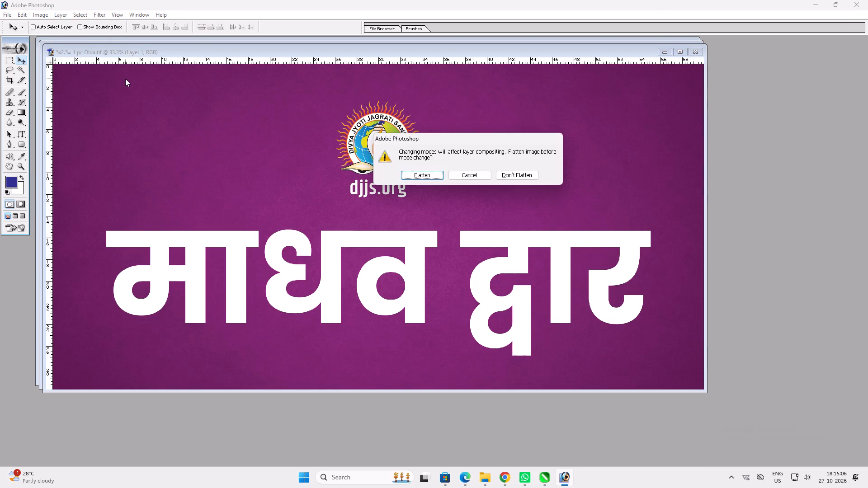
{"action": "key", "text": "Right"}
{"action": "key", "text": "Right"}
{"action": "key", "text": "Return"}
{"action": "key", "text": "ctrl+s"}
{"action": "key", "text": "ctrl+w"}
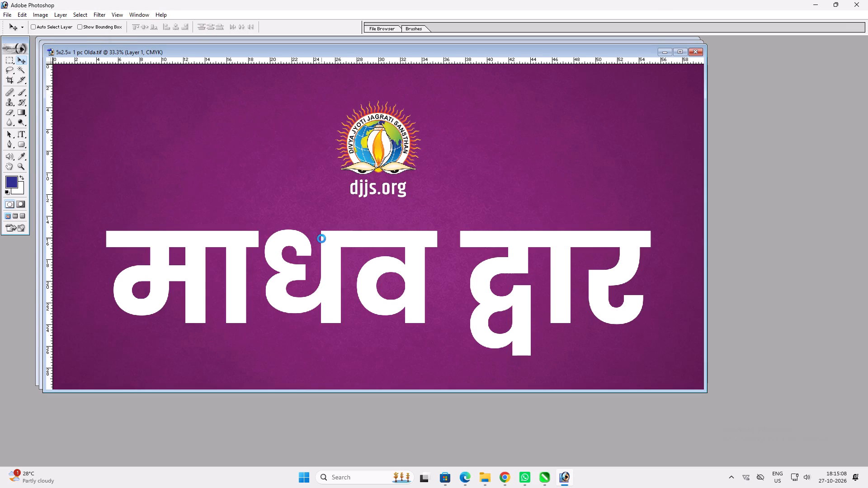
Convert the कार्डधारी प्रवेश द्वार banner to CMYK colour mode without flattening its layer.
{"action": "key", "text": "alt+i"}
{"action": "key", "text": "alt+m"}
{"action": "key", "text": "alt+c"}
{"action": "key", "text": "Right"}
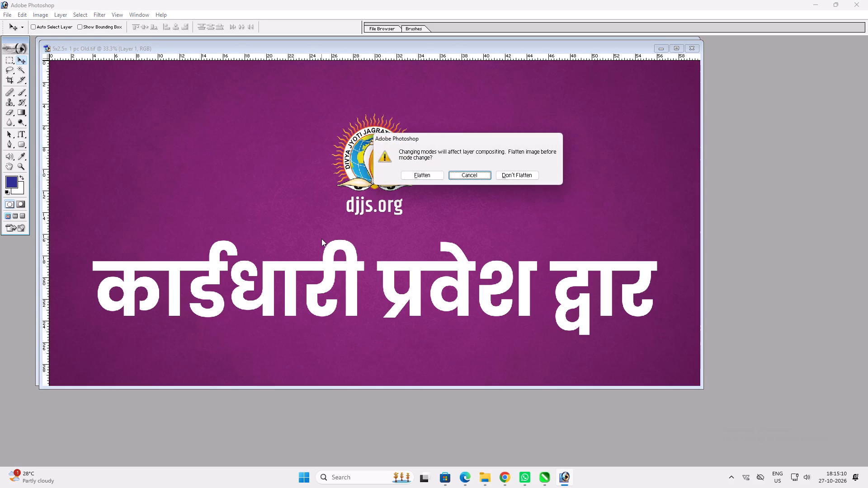
Complete the कार्डधारी प्रवेश द्वार banner's CMYK conversion without flattening its layer, save it and close it.
{"action": "key", "text": "Right"}
{"action": "key", "text": "Return"}
{"action": "key", "text": "ctrl+s"}
{"action": "key", "text": "ctrl+w"}
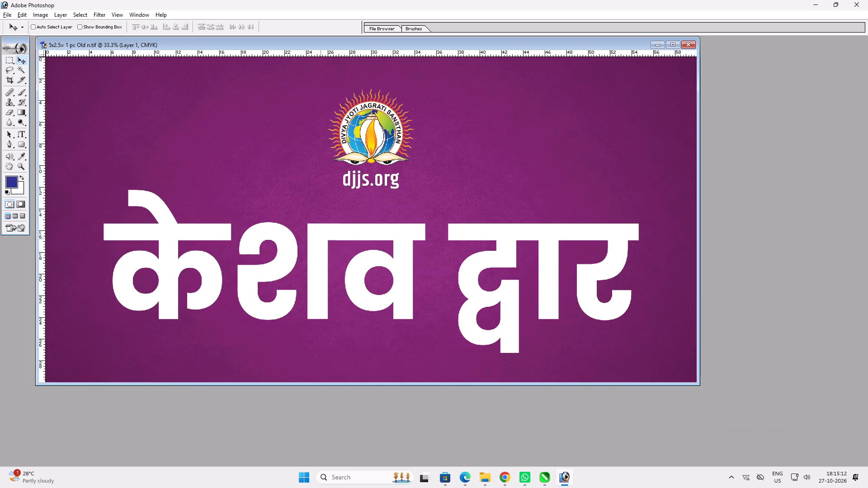
Set the केशव द्वार banner to CMYK colour mode, save it and close it.
{"action": "key", "text": "alt+i"}
{"action": "key", "text": "alt+m"}
{"action": "key", "text": "alt+c"}
{"action": "key", "text": "ctrl+s"}
{"action": "key", "text": "ctrl+w"}
{"action": "key", "text": "Return"}
Bring up the Open dialog from the empty workspace.
{"action": "double_click", "coordinate": [364, 255]}
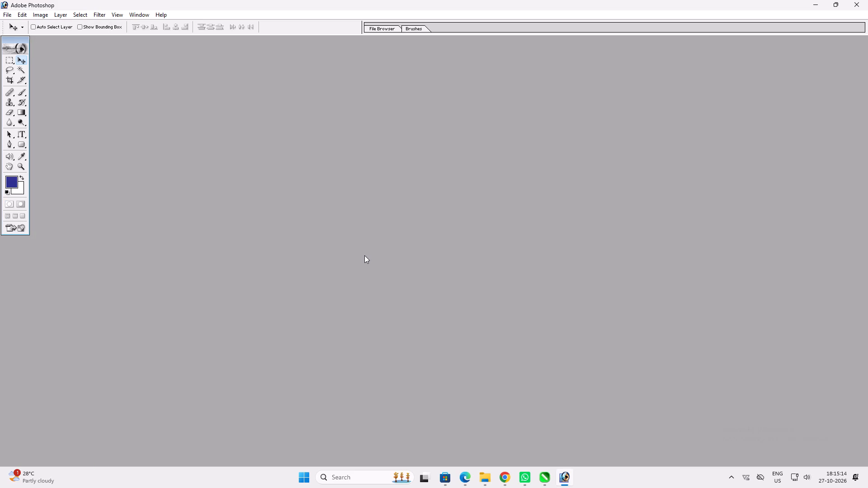
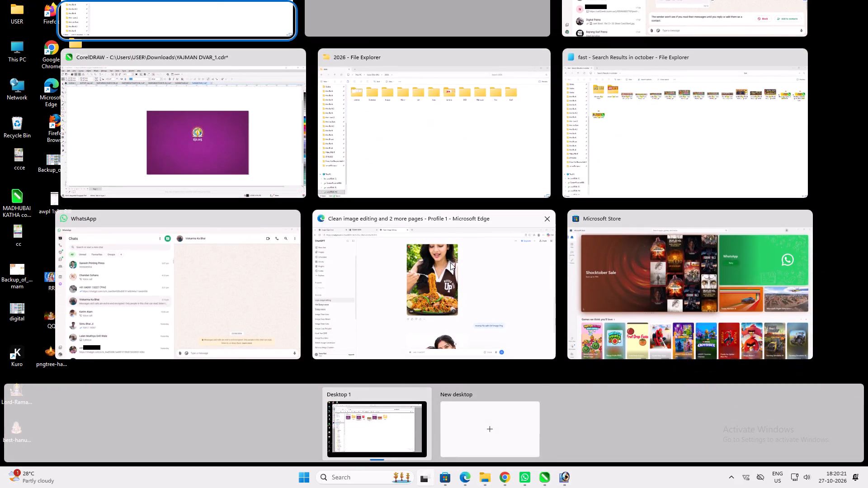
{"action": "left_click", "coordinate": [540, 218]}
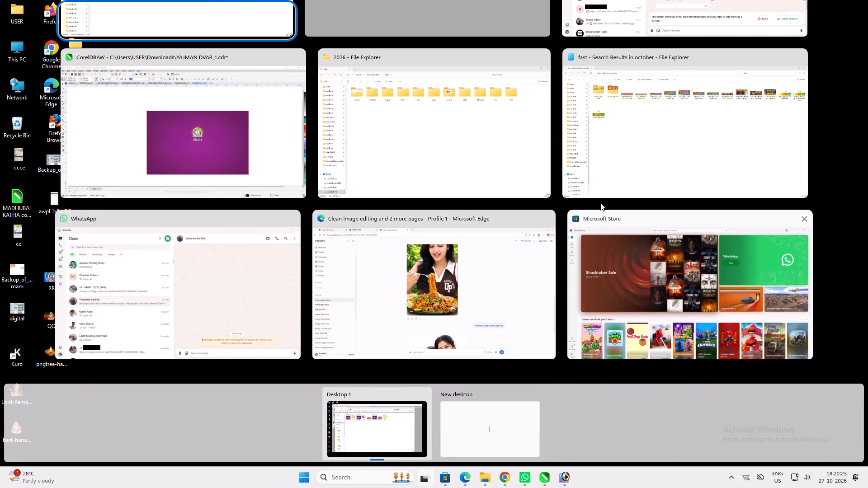
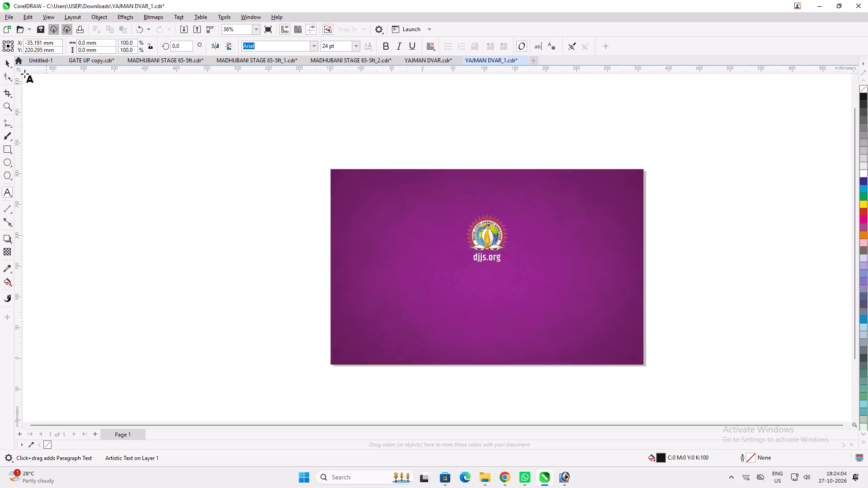
Delete all the objects on the YAJMAN DVAR_1 page.
{"action": "left_click", "coordinate": [6, 61]}
{"action": "left_click_drag", "start_coordinate": [222, 117], "coordinate": [698, 365]}
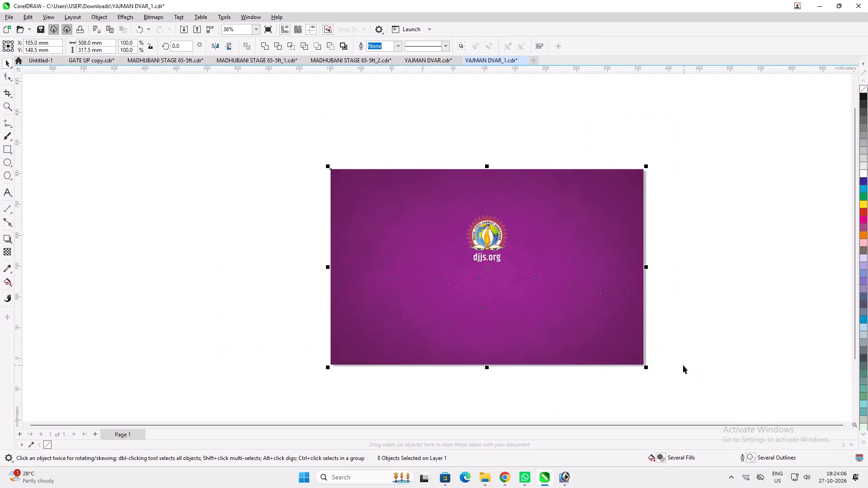
{"action": "key", "text": "Delete"}
Open the G3 PDF from the Downloads folder, importing its text as curves.
{"action": "key", "text": "ctrl+o"}
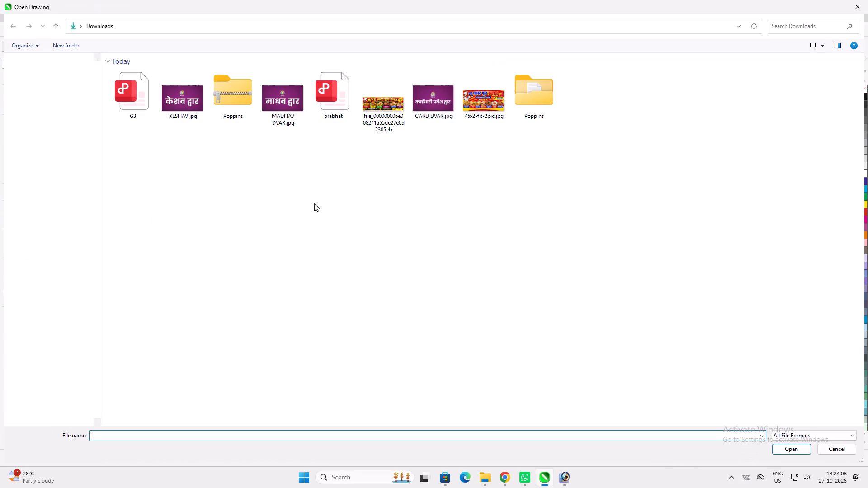
{"action": "left_click", "coordinate": [137, 101]}
{"action": "key", "text": "Return"}
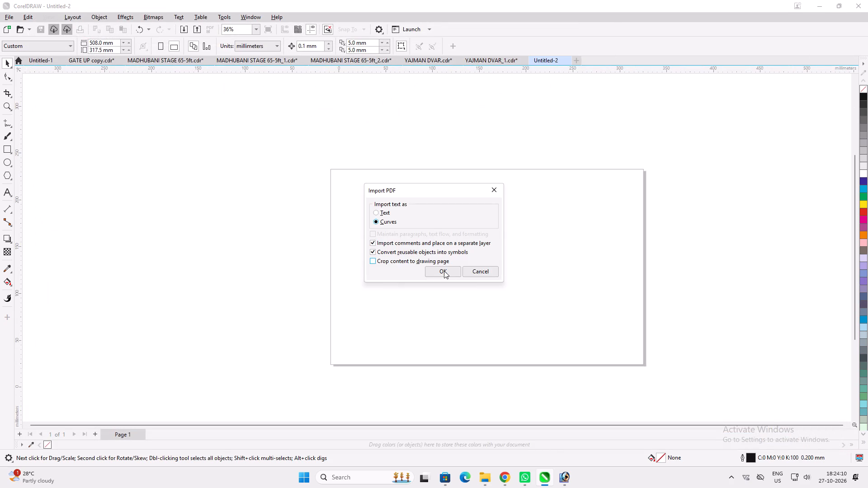
{"action": "left_click", "coordinate": [446, 274]}
Set the G3 document's units to inches.
{"action": "scroll", "coordinate": [440, 273], "scroll_direction": "down", "scroll_amount": 10}
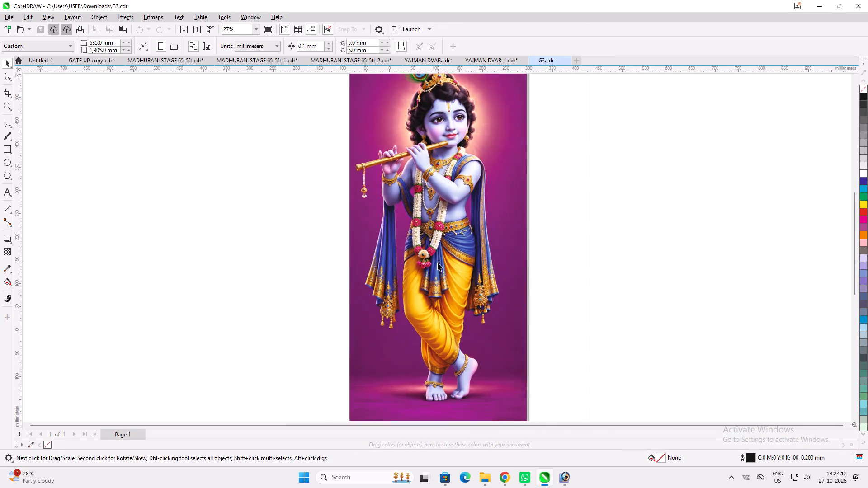
{"action": "scroll", "coordinate": [438, 263], "scroll_direction": "down", "scroll_amount": 5}
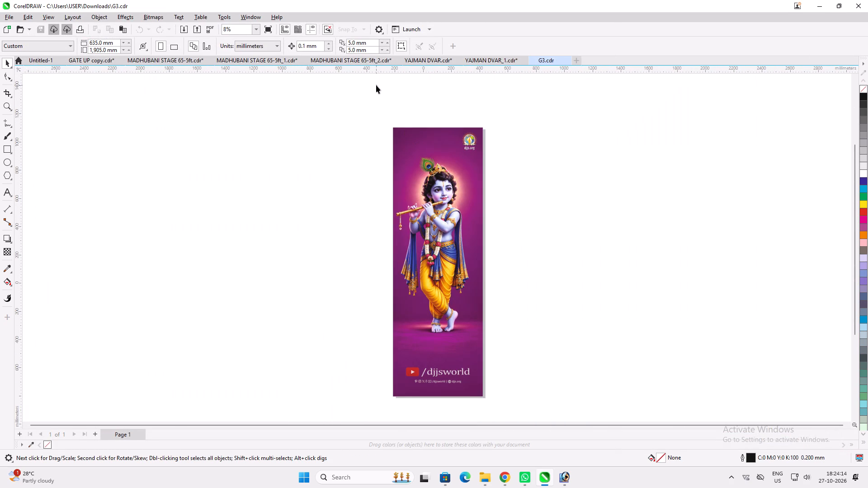
{"action": "left_click_drag", "start_coordinate": [369, 85], "coordinate": [514, 411]}
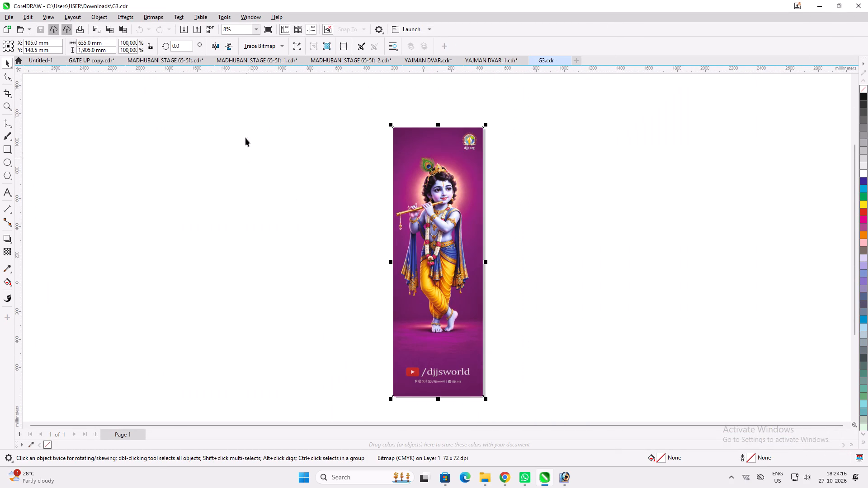
{"action": "left_click", "coordinate": [284, 179]}
{"action": "left_click", "coordinate": [540, 232]}
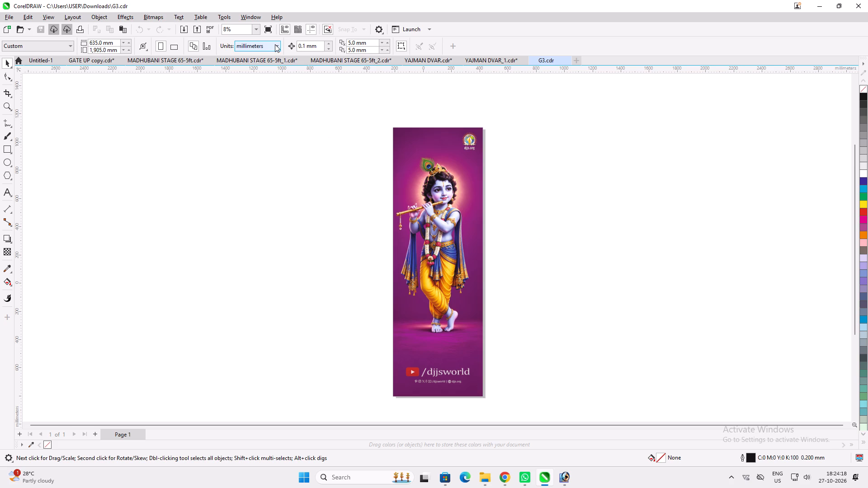
{"action": "left_click", "coordinate": [275, 44]}
{"action": "left_click", "coordinate": [270, 60]}
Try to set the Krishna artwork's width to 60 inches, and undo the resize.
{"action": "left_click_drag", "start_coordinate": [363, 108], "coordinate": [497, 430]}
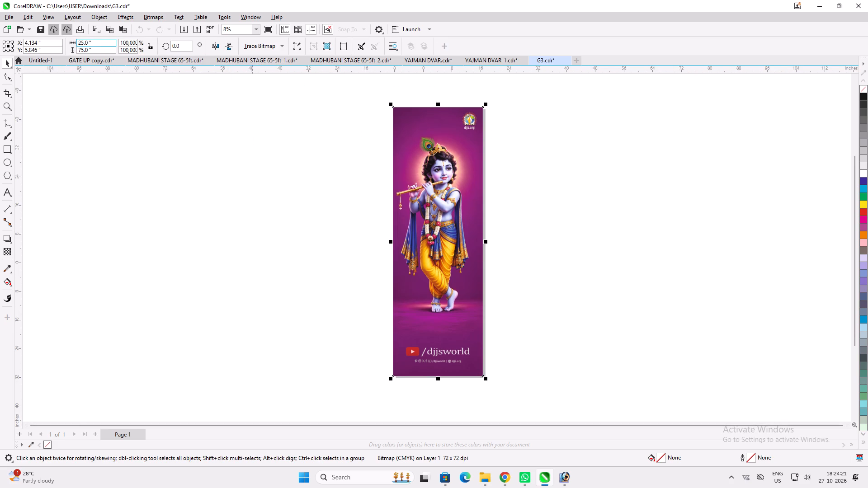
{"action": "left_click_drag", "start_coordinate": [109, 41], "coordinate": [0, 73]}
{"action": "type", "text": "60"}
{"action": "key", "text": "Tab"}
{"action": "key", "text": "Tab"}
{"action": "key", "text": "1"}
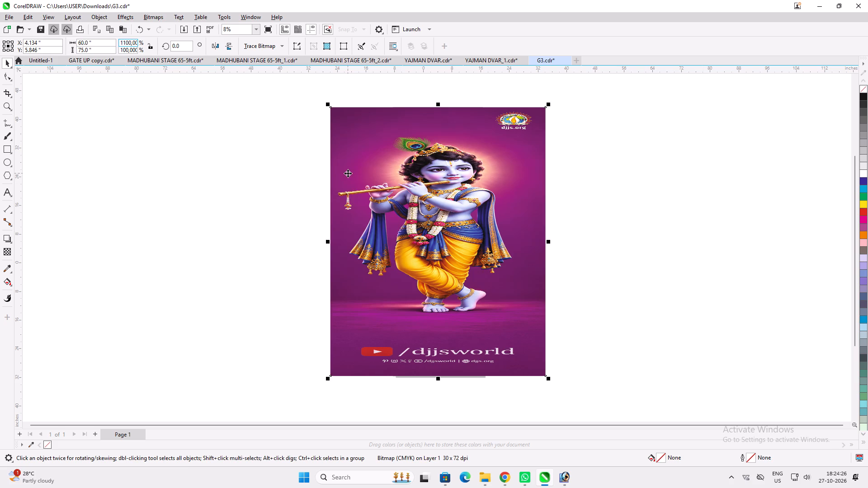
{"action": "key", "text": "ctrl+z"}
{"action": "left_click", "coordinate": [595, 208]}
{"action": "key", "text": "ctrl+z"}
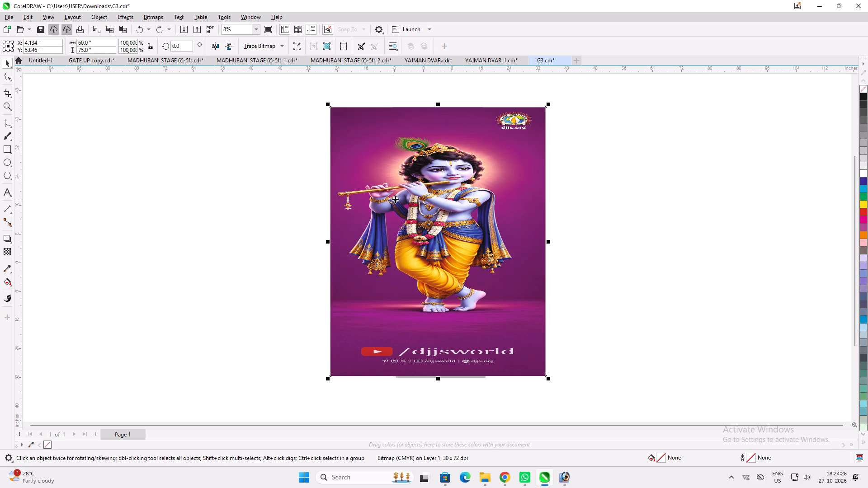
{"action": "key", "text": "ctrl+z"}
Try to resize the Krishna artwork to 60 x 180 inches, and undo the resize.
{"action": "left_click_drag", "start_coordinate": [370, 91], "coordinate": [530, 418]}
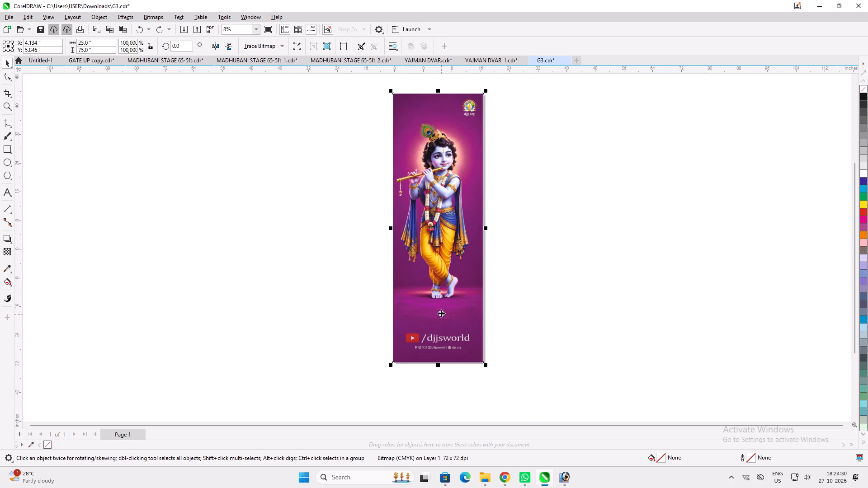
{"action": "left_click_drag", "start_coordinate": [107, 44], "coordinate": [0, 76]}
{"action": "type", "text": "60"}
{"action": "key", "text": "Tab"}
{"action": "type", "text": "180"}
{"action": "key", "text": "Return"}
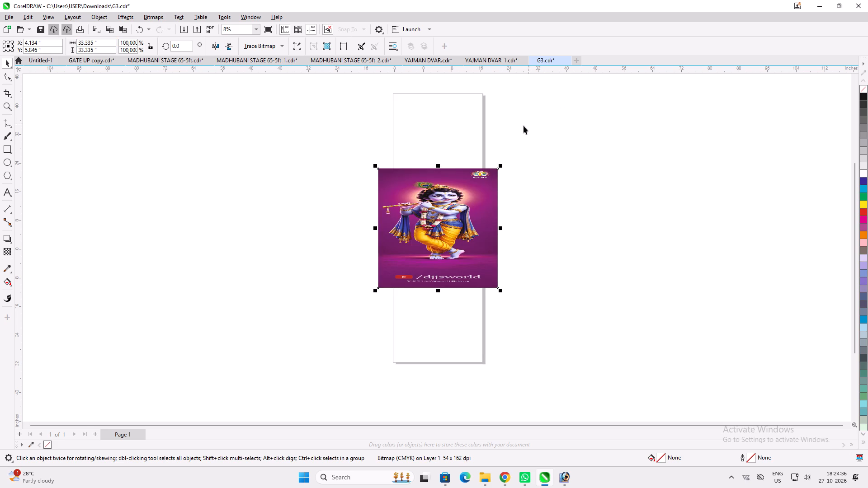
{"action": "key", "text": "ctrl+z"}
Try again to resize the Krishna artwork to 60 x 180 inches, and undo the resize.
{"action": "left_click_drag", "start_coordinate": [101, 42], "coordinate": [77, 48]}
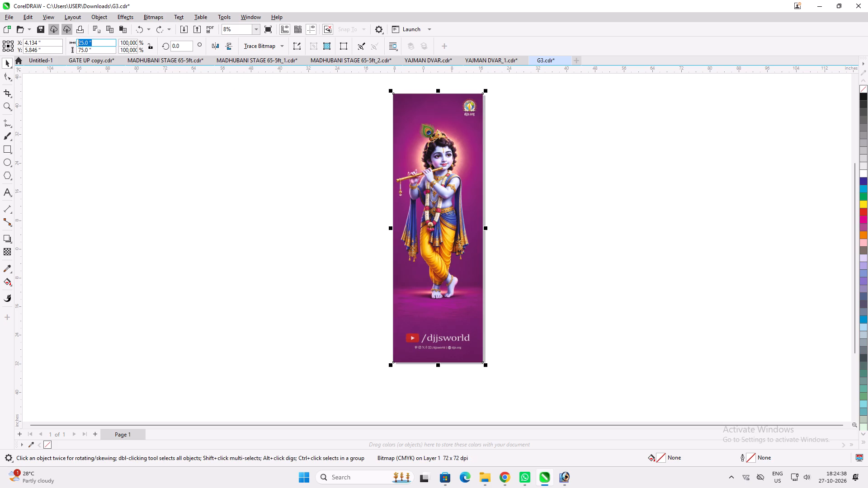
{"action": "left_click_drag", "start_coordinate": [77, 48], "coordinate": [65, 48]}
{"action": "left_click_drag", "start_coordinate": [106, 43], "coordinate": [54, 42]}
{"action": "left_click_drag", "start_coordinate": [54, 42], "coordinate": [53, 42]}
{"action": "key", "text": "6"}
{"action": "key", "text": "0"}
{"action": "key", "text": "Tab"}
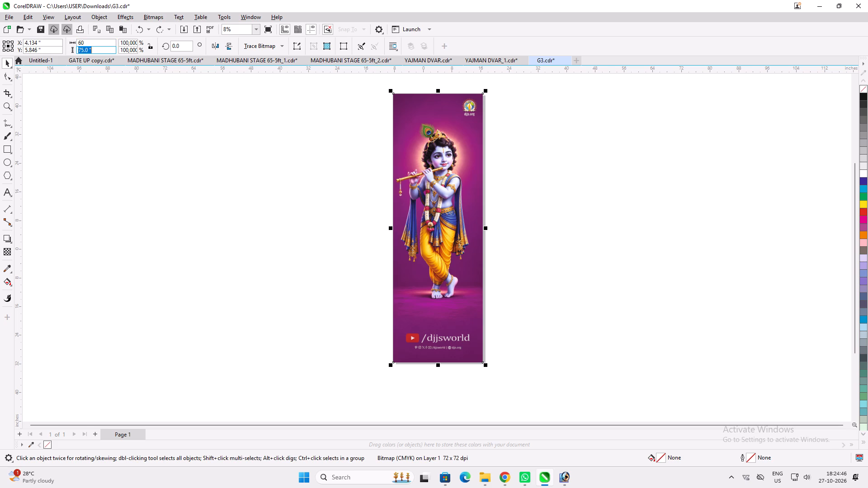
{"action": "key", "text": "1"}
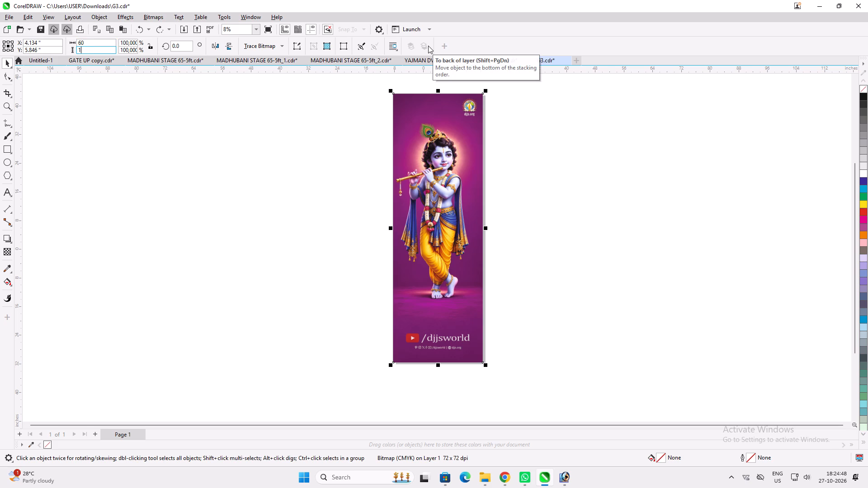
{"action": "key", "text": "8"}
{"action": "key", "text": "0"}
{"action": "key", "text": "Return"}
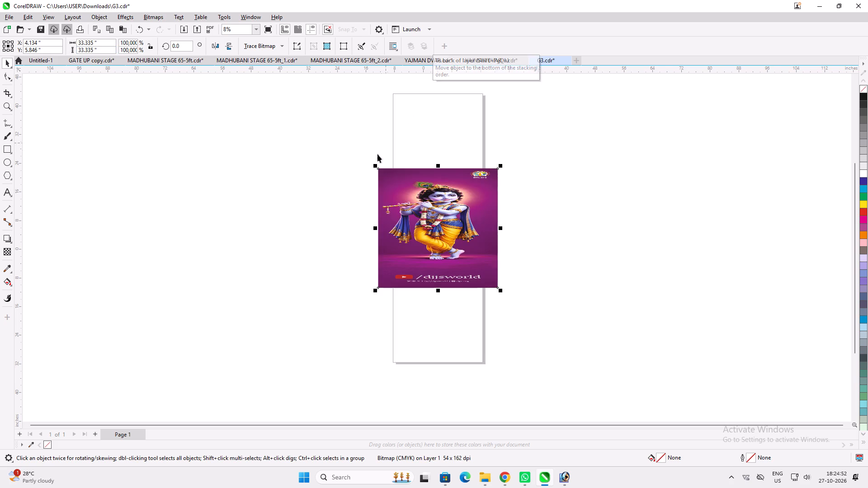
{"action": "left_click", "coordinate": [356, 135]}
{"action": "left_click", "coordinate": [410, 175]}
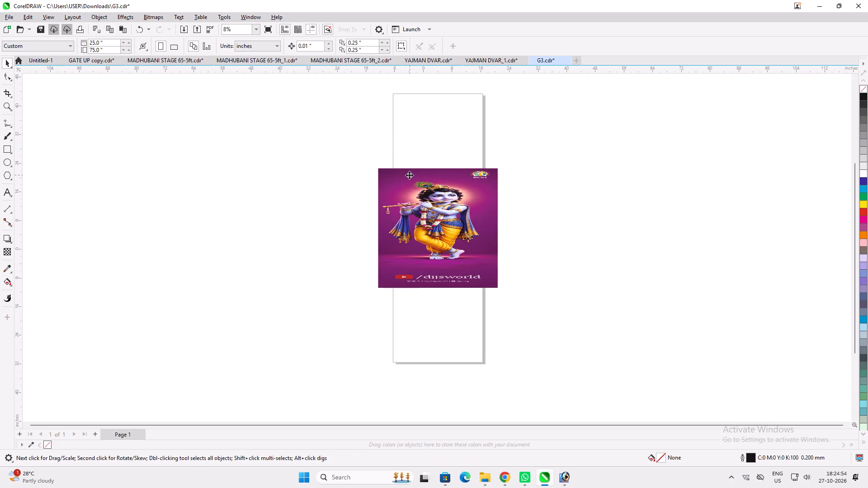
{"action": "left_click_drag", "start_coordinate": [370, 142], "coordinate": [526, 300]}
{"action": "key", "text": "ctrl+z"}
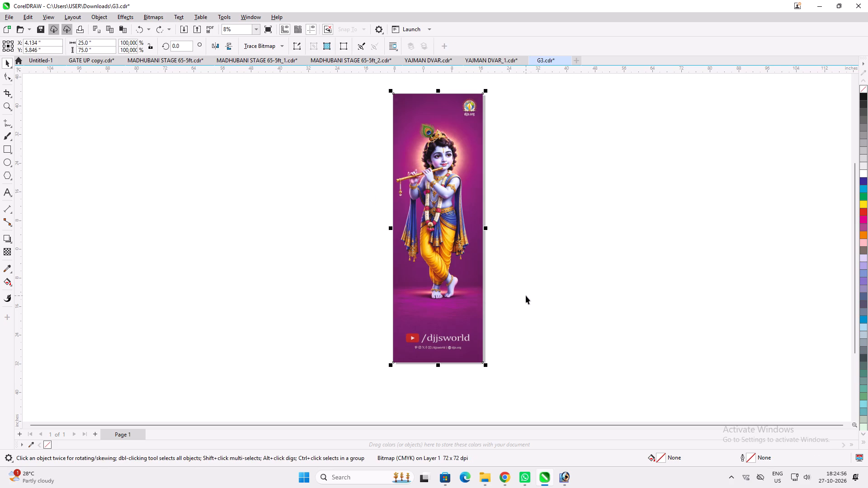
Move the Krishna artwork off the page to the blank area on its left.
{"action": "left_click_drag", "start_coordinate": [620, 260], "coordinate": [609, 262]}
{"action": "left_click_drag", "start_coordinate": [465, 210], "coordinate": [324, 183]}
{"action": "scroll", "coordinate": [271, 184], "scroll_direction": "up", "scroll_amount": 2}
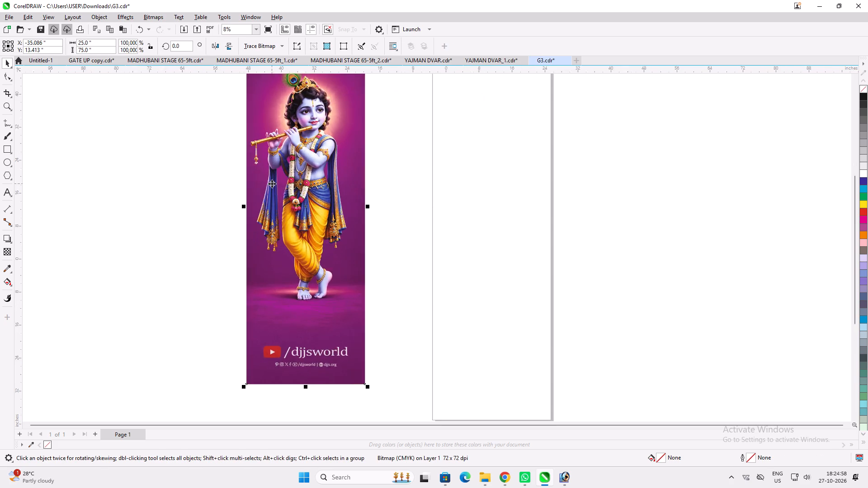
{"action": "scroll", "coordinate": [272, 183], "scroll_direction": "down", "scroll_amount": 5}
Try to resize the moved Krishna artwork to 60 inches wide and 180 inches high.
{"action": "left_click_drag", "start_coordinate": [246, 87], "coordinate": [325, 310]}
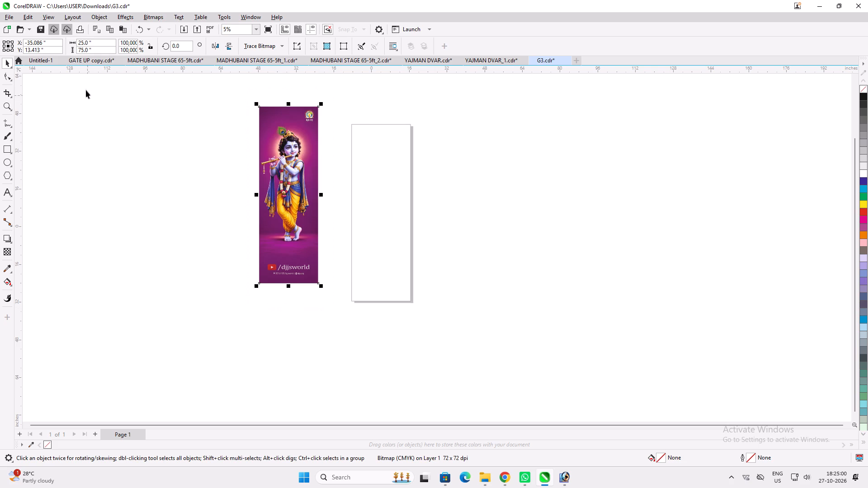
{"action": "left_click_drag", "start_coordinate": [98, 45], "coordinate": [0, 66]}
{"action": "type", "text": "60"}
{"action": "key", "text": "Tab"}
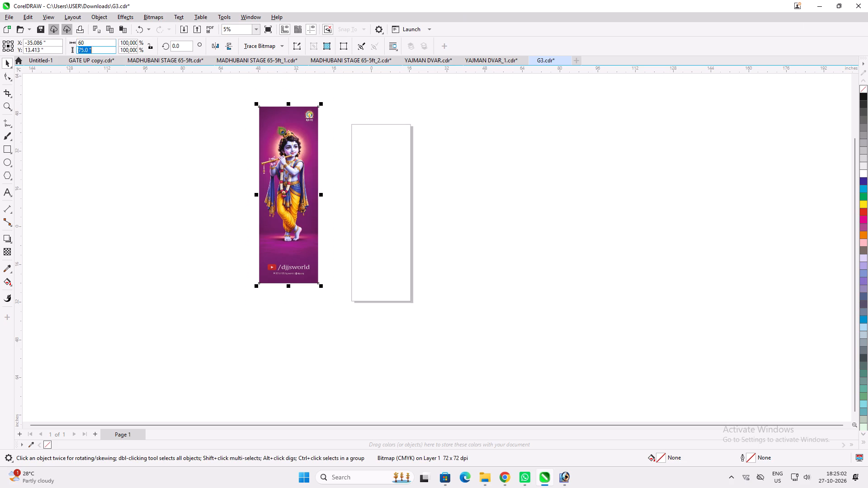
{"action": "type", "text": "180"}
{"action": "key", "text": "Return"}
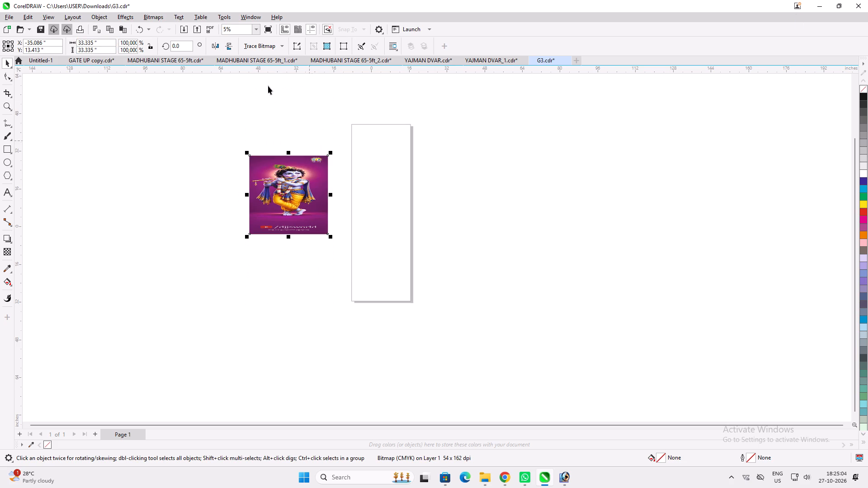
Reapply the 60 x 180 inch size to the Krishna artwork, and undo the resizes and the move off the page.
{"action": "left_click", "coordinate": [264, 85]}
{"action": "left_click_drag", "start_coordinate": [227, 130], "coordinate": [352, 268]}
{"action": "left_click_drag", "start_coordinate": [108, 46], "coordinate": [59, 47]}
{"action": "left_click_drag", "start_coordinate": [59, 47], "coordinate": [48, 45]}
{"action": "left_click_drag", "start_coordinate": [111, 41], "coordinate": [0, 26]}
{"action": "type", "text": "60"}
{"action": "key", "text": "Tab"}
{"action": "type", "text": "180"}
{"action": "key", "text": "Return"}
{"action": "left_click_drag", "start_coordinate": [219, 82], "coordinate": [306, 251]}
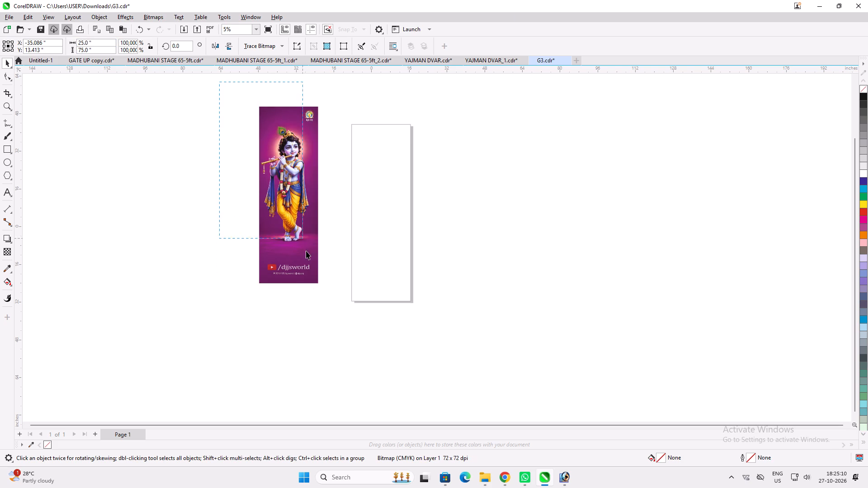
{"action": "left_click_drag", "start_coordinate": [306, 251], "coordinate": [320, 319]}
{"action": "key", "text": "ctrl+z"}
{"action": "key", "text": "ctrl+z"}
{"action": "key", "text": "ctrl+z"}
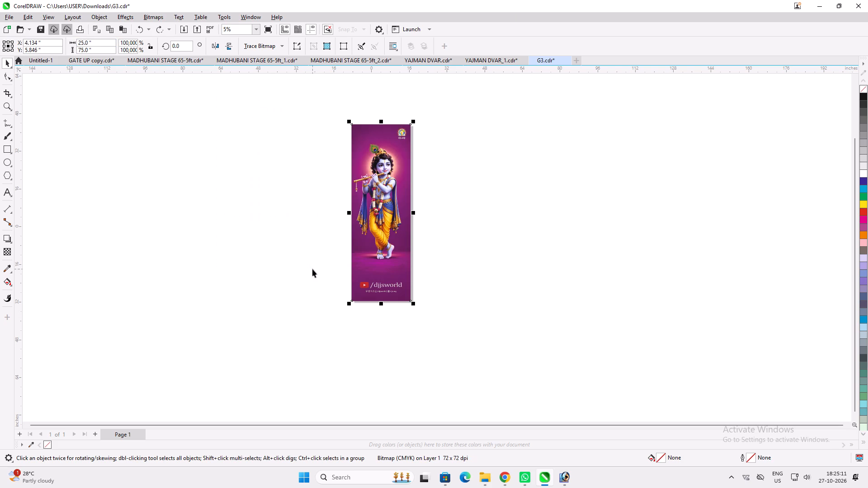
Export the Krishna artwork to Downloads as a CMYK TIFF named 5x15, at 25 x 75 inches and 72 dpi.
{"action": "key", "text": "ctrl+e"}
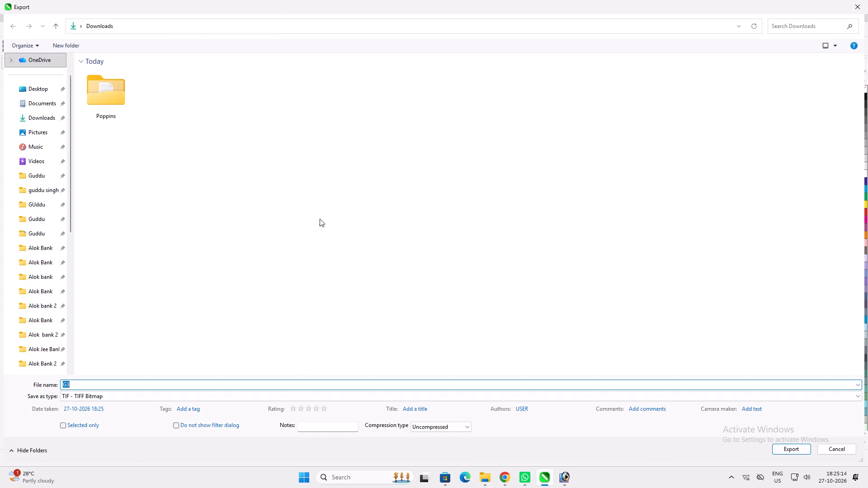
{"action": "left_click", "coordinate": [21, 122]}
{"action": "left_click", "coordinate": [102, 383]}
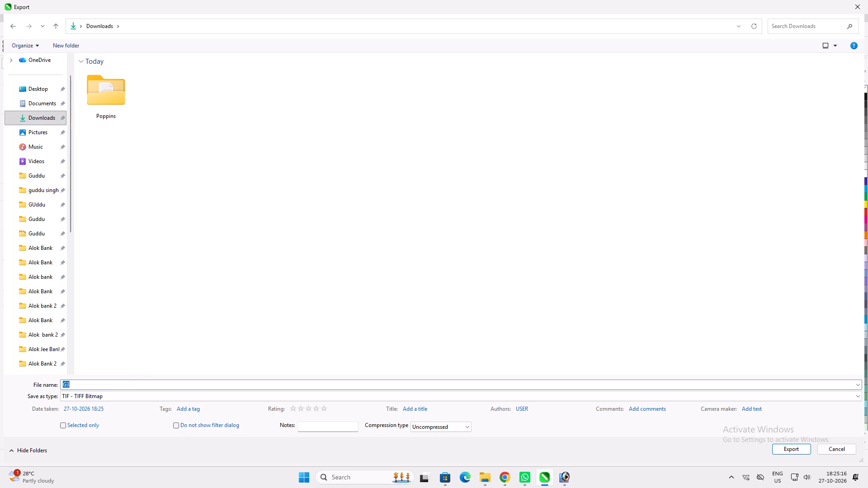
{"action": "type", "text": "5x15"}
{"action": "key", "text": "Return"}
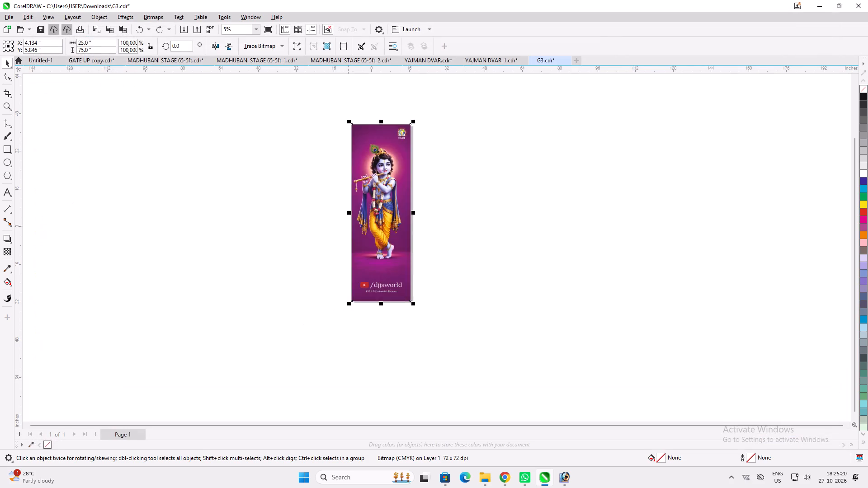
{"action": "left_click_drag", "start_coordinate": [393, 151], "coordinate": [181, 174]}
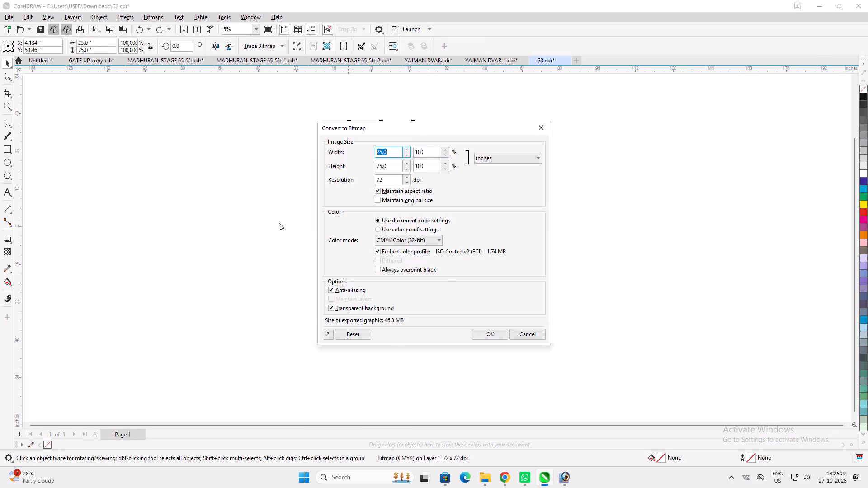
{"action": "left_click", "coordinate": [493, 332]}
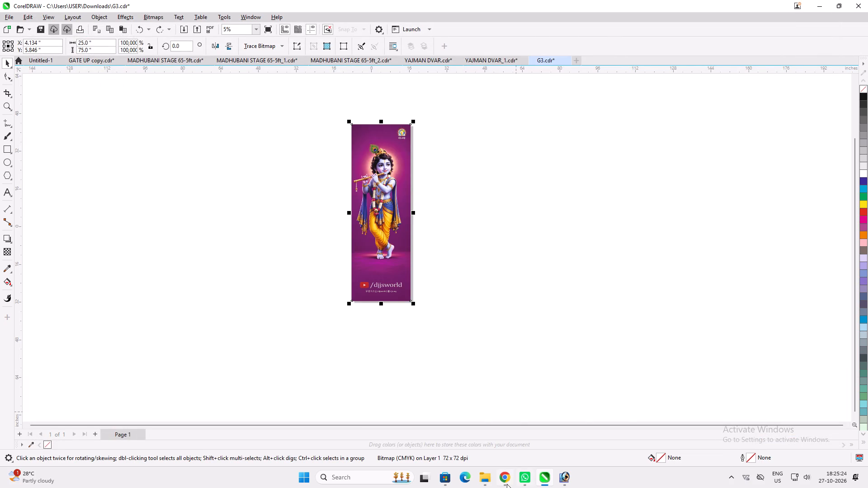
Open the exported 5x15 TIFF from the Downloads folder in Photoshop, fitted to the screen.
{"action": "left_click", "coordinate": [490, 481]}
{"action": "left_click", "coordinate": [565, 423]}
{"action": "left_click", "coordinate": [78, 183]}
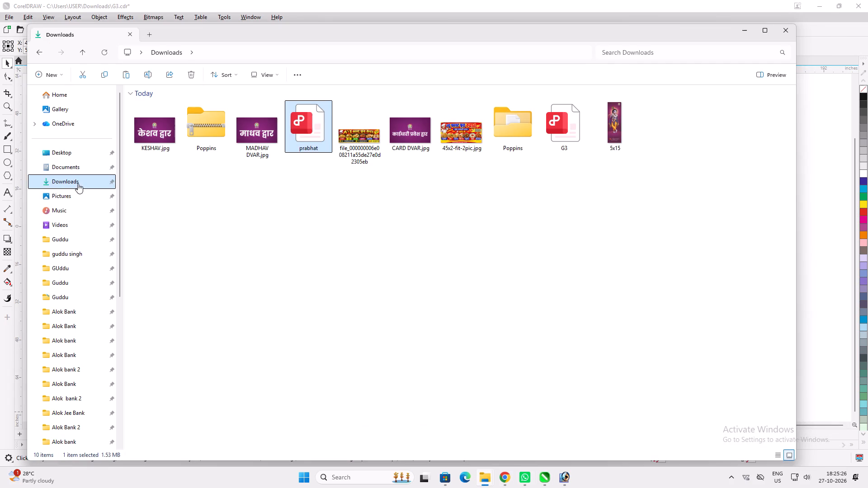
{"action": "left_click_drag", "start_coordinate": [162, 131], "coordinate": [536, 358]}
{"action": "key", "text": "v"}
{"action": "left_click", "coordinate": [120, 45], "text": "ctrl"}
{"action": "key", "text": "ctrl+0"}
Resize the Krishna banner image to a document size of 60 inches wide by 180 inches high.
{"action": "key", "text": "z"}
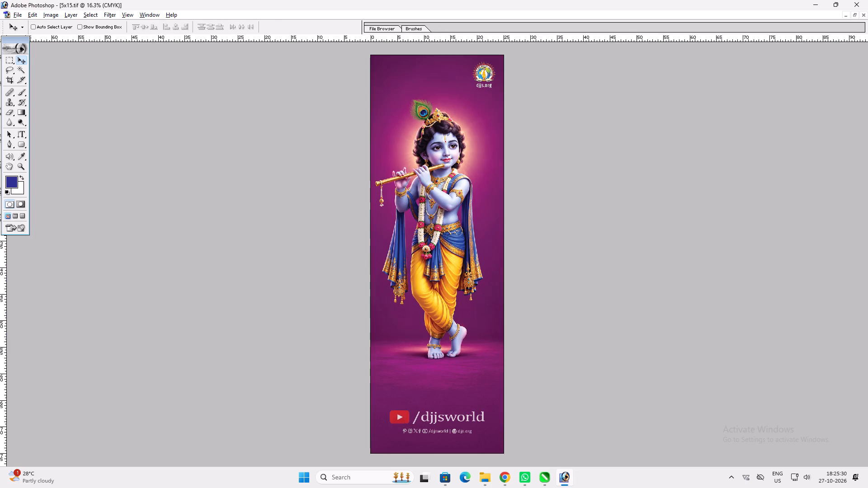
{"action": "left_click_drag", "start_coordinate": [328, 89], "coordinate": [544, 326]}
{"action": "key", "text": "space"}
{"action": "right_click", "coordinate": [442, 256]}
{"action": "left_click_drag", "start_coordinate": [465, 264], "coordinate": [470, 267]}
{"action": "key", "text": "v"}
{"action": "key", "text": "alt+i"}
{"action": "key", "text": "alt+i"}
{"action": "key", "text": "Tab"}
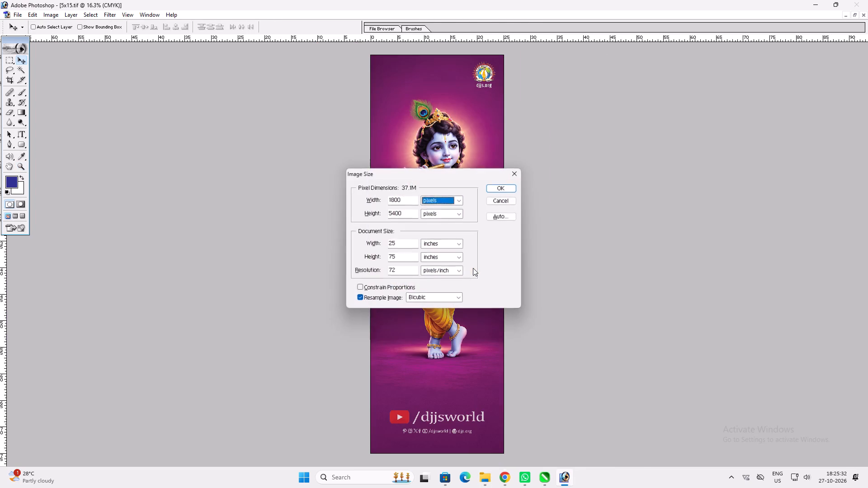
{"action": "key", "text": "Tab"}
{"action": "key", "text": "Tab"}
{"action": "key", "text": "Tab"}
{"action": "type", "text": "60"}
{"action": "key", "text": "Tab"}
{"action": "key", "text": "Tab"}
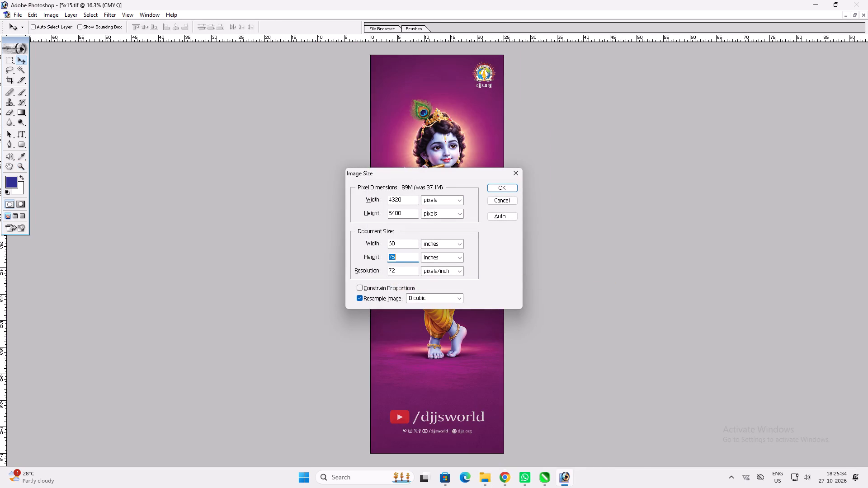
{"action": "type", "text": "180"}
{"action": "key", "text": "Return"}
{"action": "key", "text": "ctrl+0"}
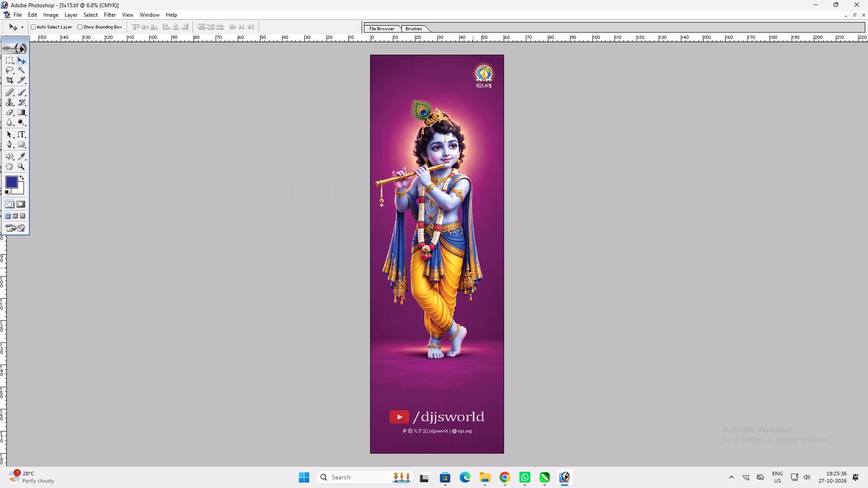
Save the resized banner as a TIFF named "5x15= 1 pc old" in the Shree Mat Bhagwat katha folder under October's 27.10.2026 folder.
{"action": "key", "text": "ctrl+shift+s"}
{"action": "left_click", "coordinate": [36, 125]}
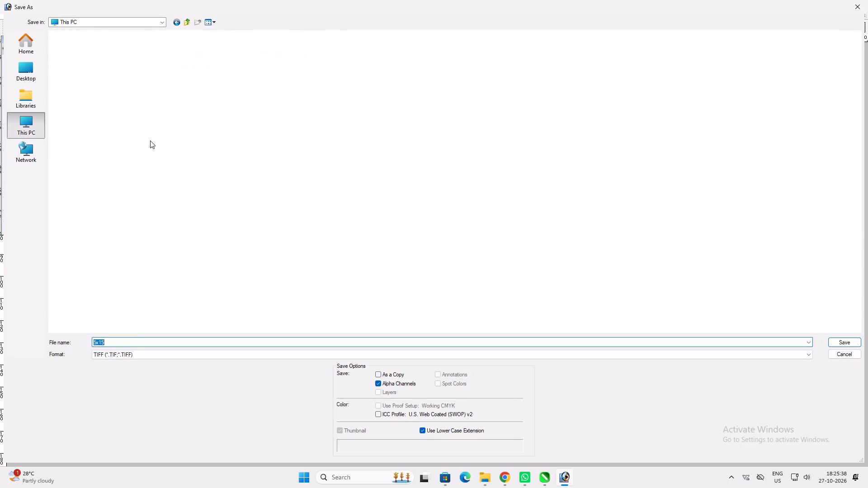
{"action": "double_click", "coordinate": [513, 50]}
{"action": "triple_click", "coordinate": [143, 85]}
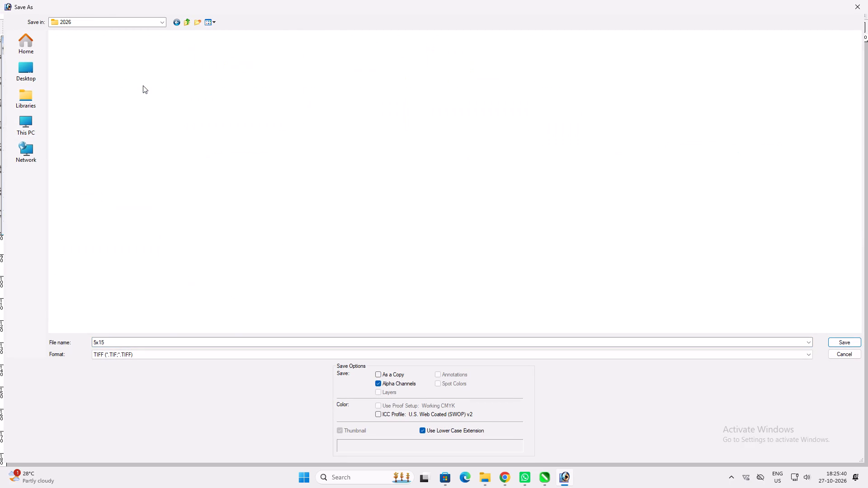
{"action": "left_click", "coordinate": [154, 75]}
{"action": "triple_click", "coordinate": [492, 48]}
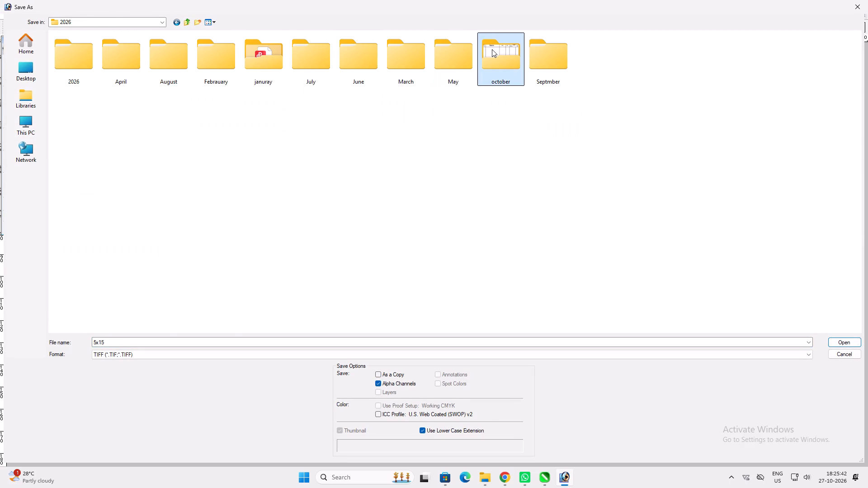
{"action": "double_click", "coordinate": [464, 120]}
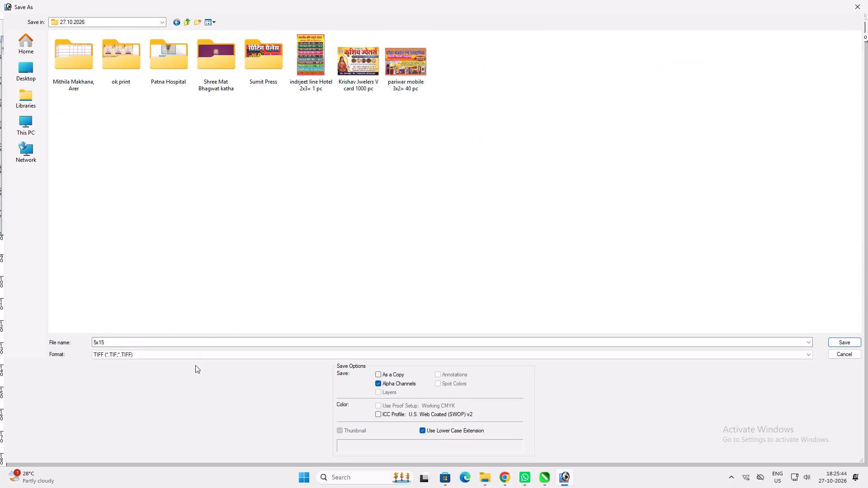
{"action": "double_click", "coordinate": [226, 49]}
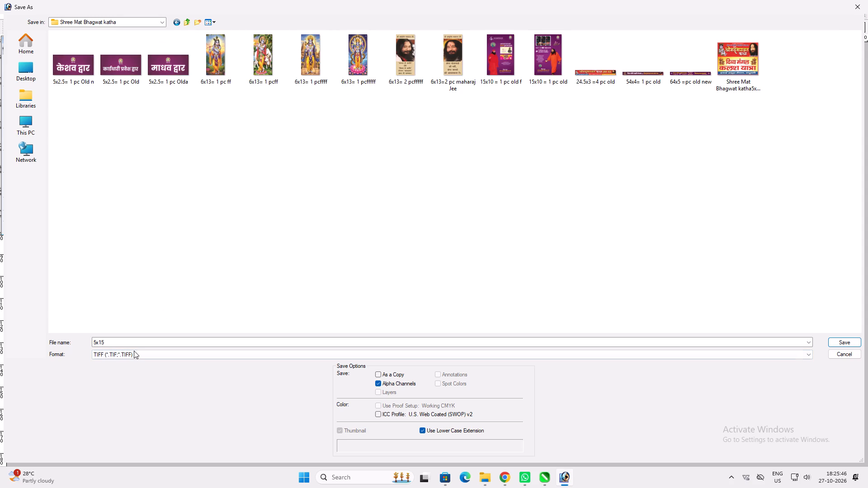
{"action": "double_click", "coordinate": [128, 343]}
{"action": "left_click", "coordinate": [127, 343]}
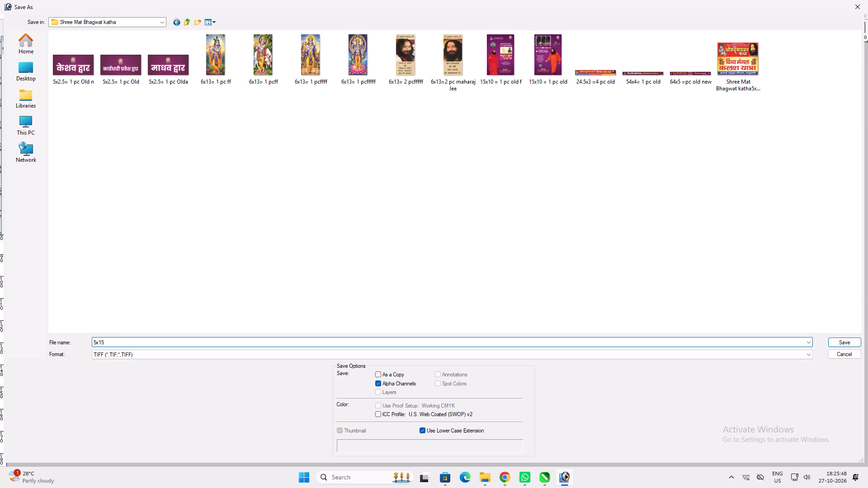
{"action": "type", "text": "= 1 pc old"}
{"action": "key", "text": "space"}
{"action": "key", "text": "Return"}
{"action": "key", "text": "Return"}
{"action": "key", "text": "Return"}
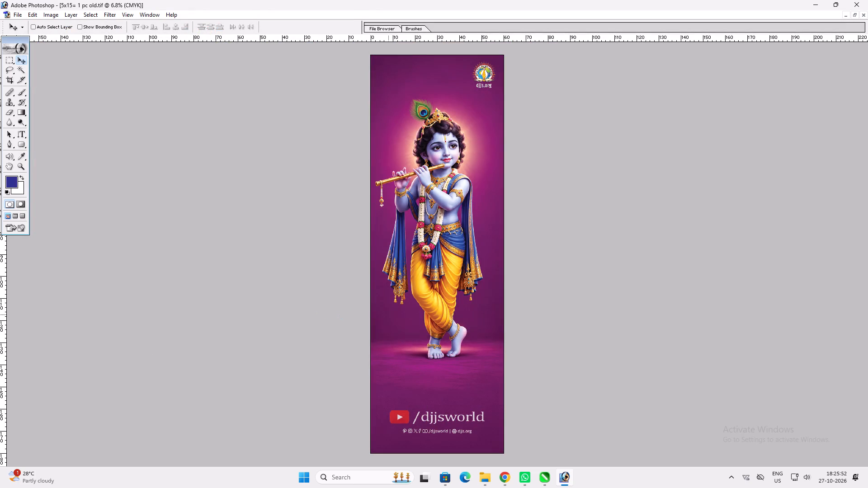
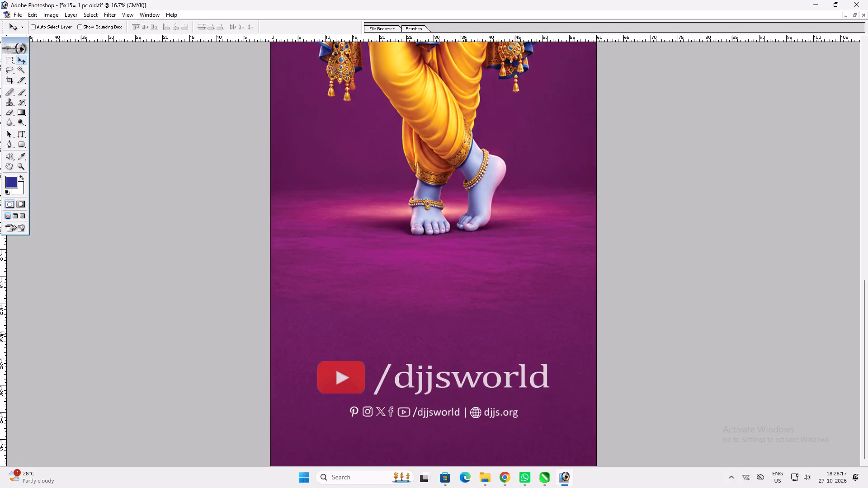
Inspect the resized Krishna banner's image quality up close, and check the full banner's overall layout.
{"action": "scroll", "coordinate": [472, 324], "scroll_direction": "down", "scroll_amount": 5}
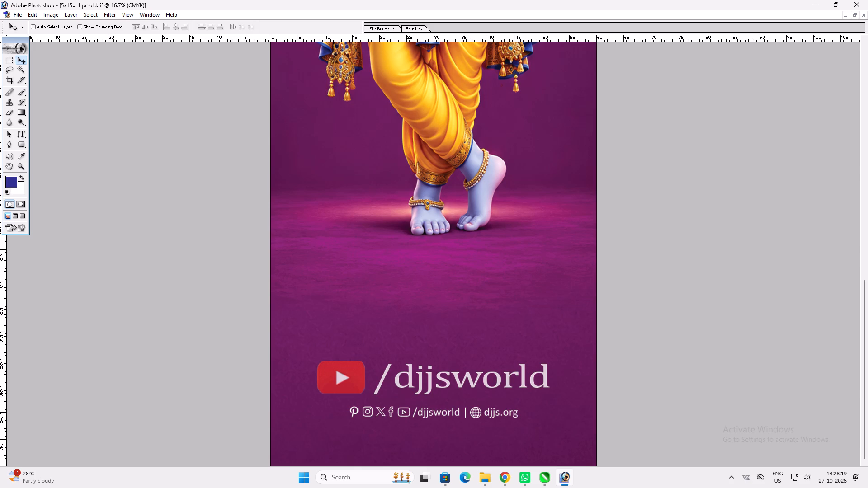
{"action": "key", "text": "ctrl+0"}
{"action": "key", "text": "ctrl+plus"}
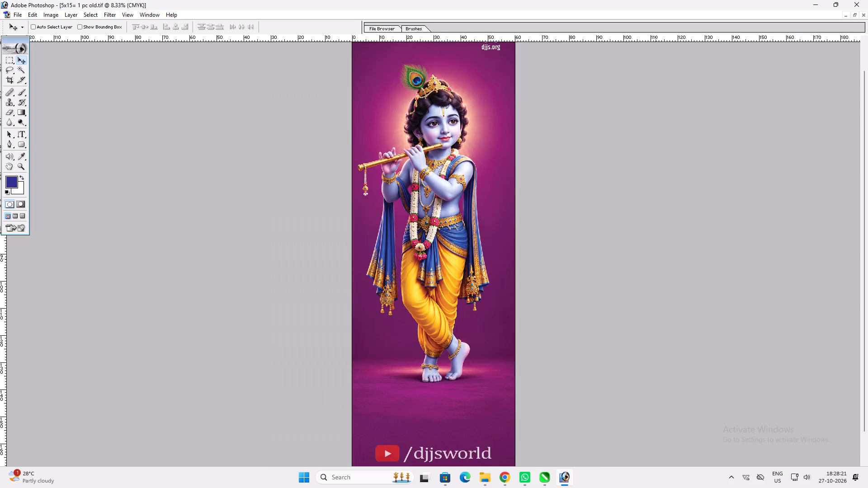
{"action": "key", "text": "ctrl+plus"}
{"action": "key", "text": "ctrl+0"}
{"action": "key", "text": "ctrl+plus"}
{"action": "key", "text": "ctrl+0"}
{"action": "key", "text": "ctrl+plus"}
{"action": "key", "text": "ctrl+plus"}
{"action": "key", "text": "ctrl+plus"}
{"action": "key", "text": "ctrl+plus"}
{"action": "key", "text": "ctrl+plus"}
{"action": "key", "text": "ctrl+plus"}
{"action": "key", "text": "ctrl+plus"}
{"action": "key", "text": "ctrl+plus"}
{"action": "key", "text": "ctrl+plus"}
{"action": "key", "text": "ctrl+plus"}
{"action": "key", "text": "ctrl+plus"}
{"action": "key", "text": "ctrl+plus"}
{"action": "key", "text": "ctrl+plus"}
{"action": "key", "text": "ctrl+plus"}
{"action": "key", "text": "ctrl+plus"}
{"action": "key", "text": "ctrl+plus"}
{"action": "key", "text": "ctrl+plus"}
{"action": "key", "text": "ctrl+plus"}
{"action": "key", "text": "ctrl+plus"}
{"action": "key", "text": "ctrl+plus"}
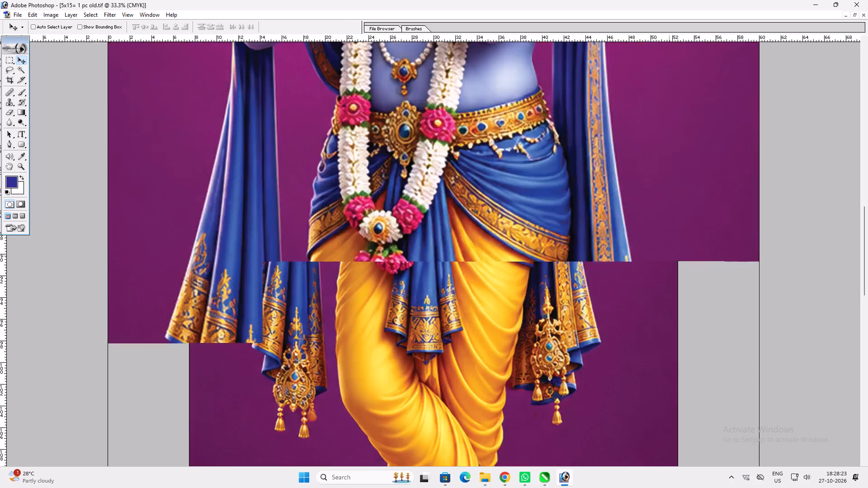
{"action": "key", "text": "ctrl+plus"}
{"action": "key", "text": "ctrl+plus"}
{"action": "key", "text": "ctrl+plus"}
{"action": "key", "text": "ctrl+plus"}
{"action": "key", "text": "ctrl+plus"}
{"action": "key", "text": "ctrl+plus"}
{"action": "key", "text": "ctrl+plus"}
{"action": "key", "text": "ctrl+plus"}
{"action": "key", "text": "ctrl+plus"}
{"action": "key", "text": "ctrl+plus"}
{"action": "key", "text": "ctrl+plus"}
{"action": "key", "text": "ctrl+plus"}
{"action": "key", "text": "ctrl+plus"}
{"action": "key", "text": "ctrl+plus"}
{"action": "key", "text": "ctrl+plus"}
{"action": "key", "text": "ctrl+plus"}
{"action": "key", "text": "ctrl+plus"}
{"action": "key", "text": "ctrl+0"}
{"action": "key", "text": "ctrl+0"}
{"action": "key", "text": "ctrl+0"}
{"action": "key", "text": "ctrl+0"}
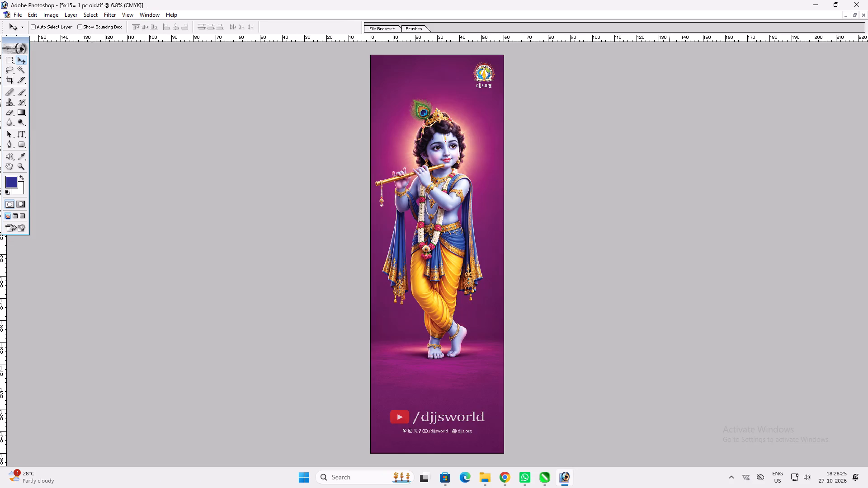
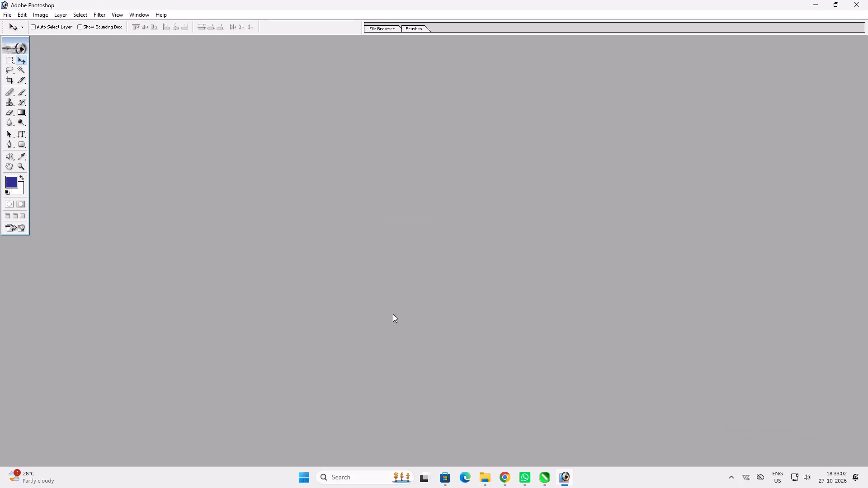
Switch to Chrome and import the downloaded VYAS_7.5F-2F copy.pdf into the open G3.cdr document in CorelDRAW.
{"action": "left_click", "coordinate": [507, 474]}
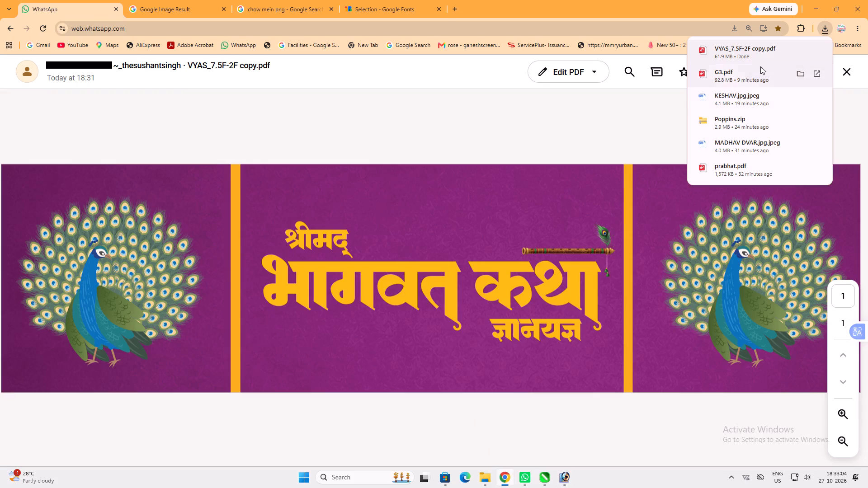
{"action": "left_click_drag", "start_coordinate": [749, 44], "coordinate": [543, 482]}
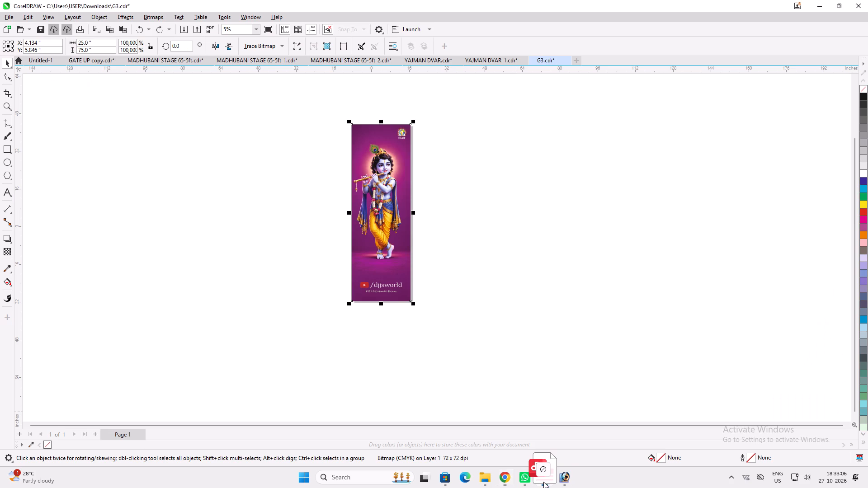
{"action": "left_click_drag", "start_coordinate": [543, 482], "coordinate": [526, 321]}
{"action": "left_click", "coordinate": [450, 274]}
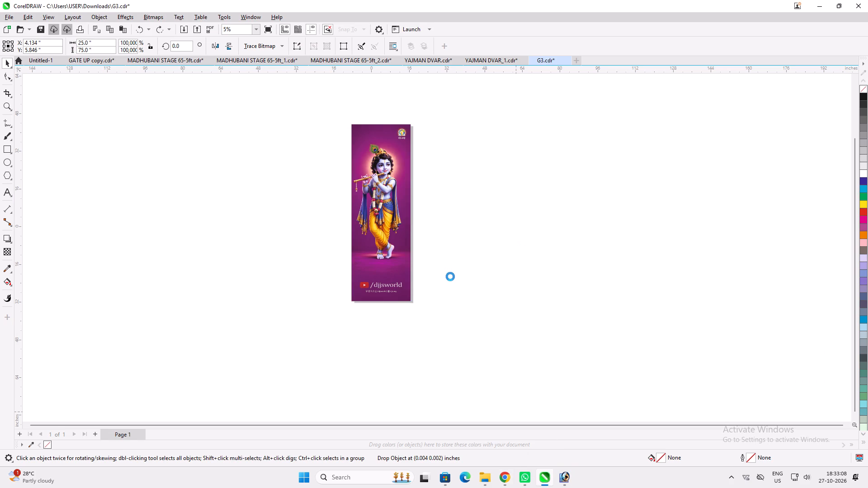
Delete the vertical Krishna banner from the G3.cdr page, keeping the imported peacock banner.
{"action": "scroll", "coordinate": [529, 363], "scroll_direction": "up", "scroll_amount": 3}
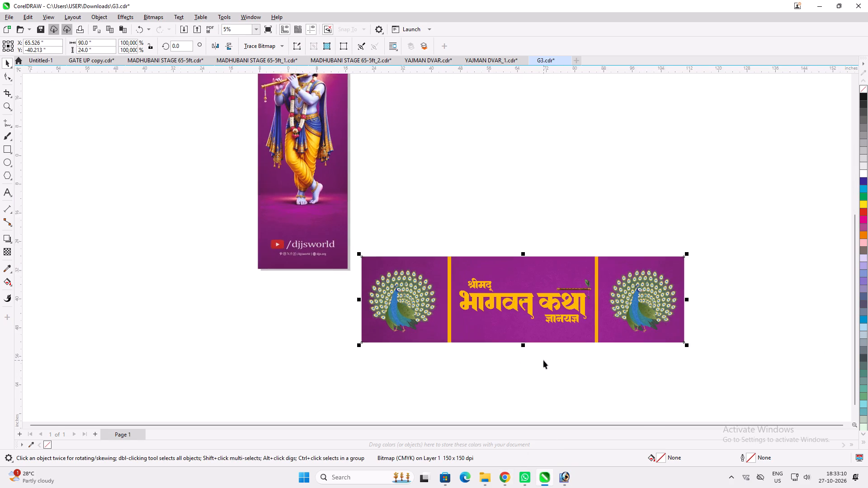
{"action": "scroll", "coordinate": [543, 360], "scroll_direction": "up", "scroll_amount": 5}
{"action": "scroll", "coordinate": [543, 360], "scroll_direction": "down", "scroll_amount": 2}
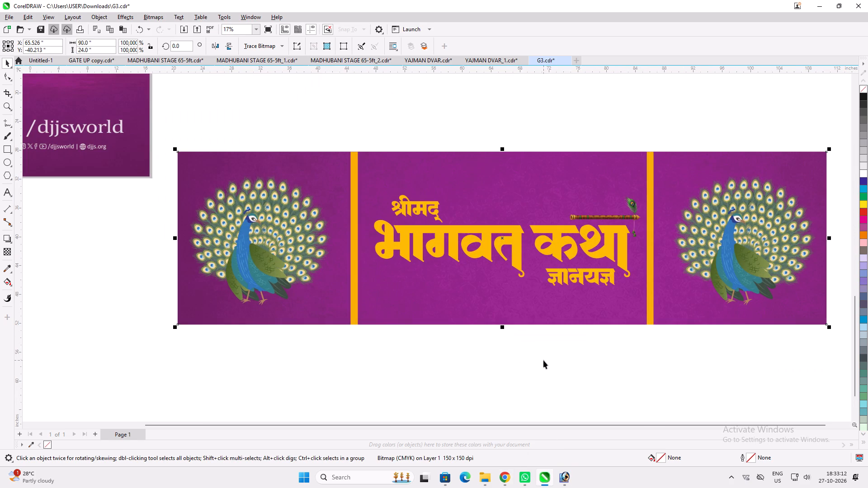
{"action": "scroll", "coordinate": [543, 360], "scroll_direction": "down", "scroll_amount": 3}
{"action": "scroll", "coordinate": [267, 191], "scroll_direction": "down", "scroll_amount": 7}
{"action": "left_click_drag", "start_coordinate": [233, 96], "coordinate": [288, 224]}
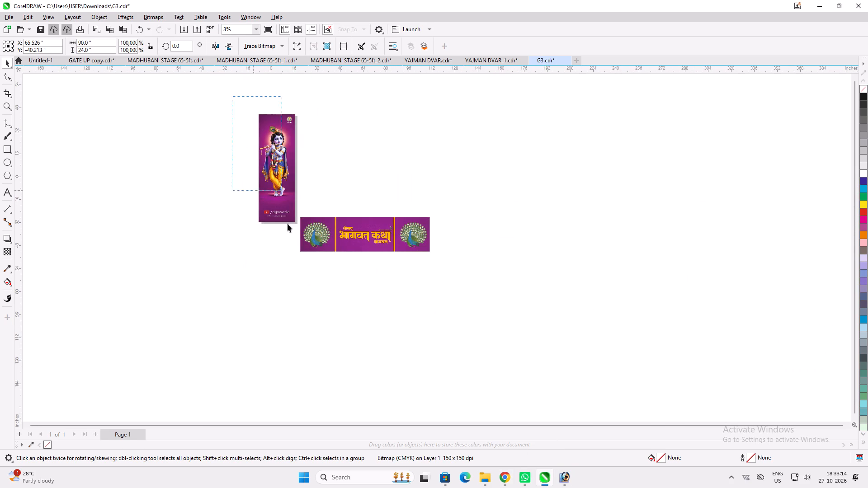
{"action": "left_click_drag", "start_coordinate": [288, 224], "coordinate": [296, 234]}
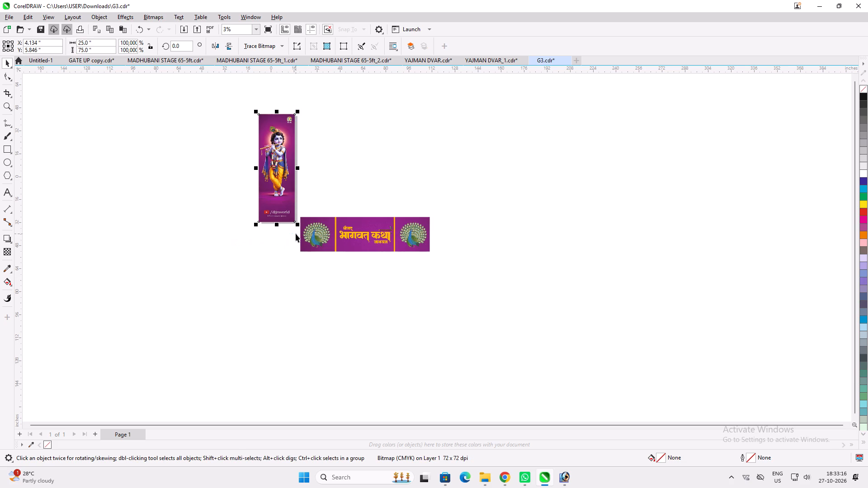
{"action": "key", "text": "Delete"}
Enlarge the imported Bhagwat Katha peacock banner proportionally to about 191 x 51 inches.
{"action": "left_click_drag", "start_coordinate": [283, 200], "coordinate": [410, 260]}
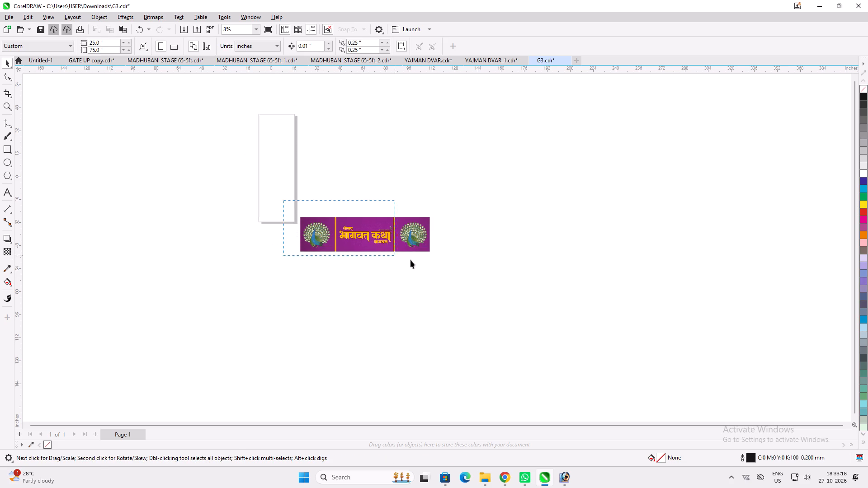
{"action": "left_click_drag", "start_coordinate": [410, 260], "coordinate": [461, 267]}
{"action": "left_click_drag", "start_coordinate": [433, 256], "coordinate": [579, 305]}
{"action": "scroll", "coordinate": [452, 291], "scroll_direction": "up", "scroll_amount": 5}
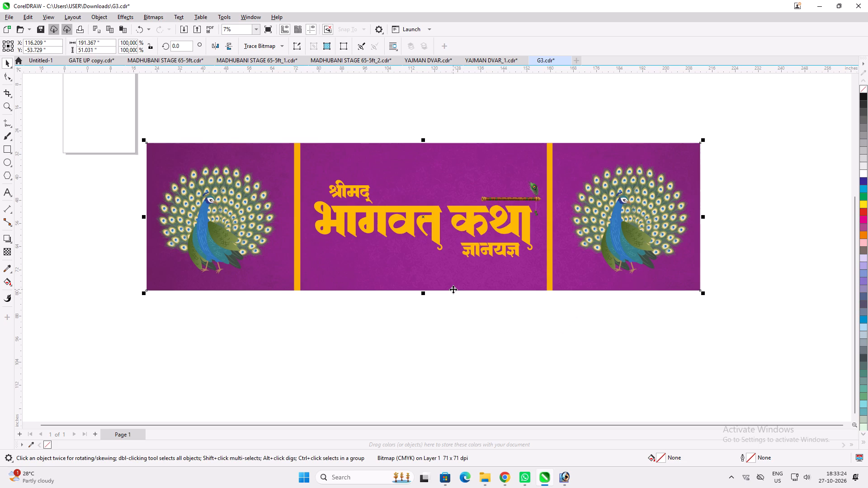
{"action": "scroll", "coordinate": [472, 267], "scroll_direction": "up", "scroll_amount": 1}
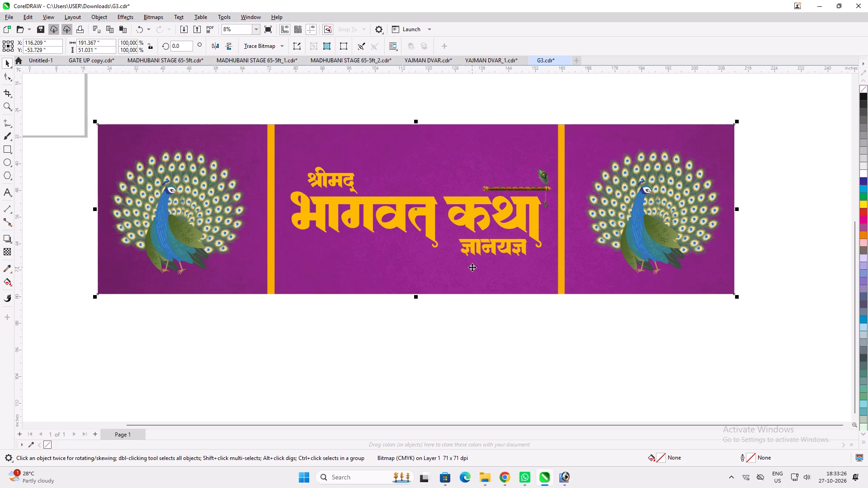
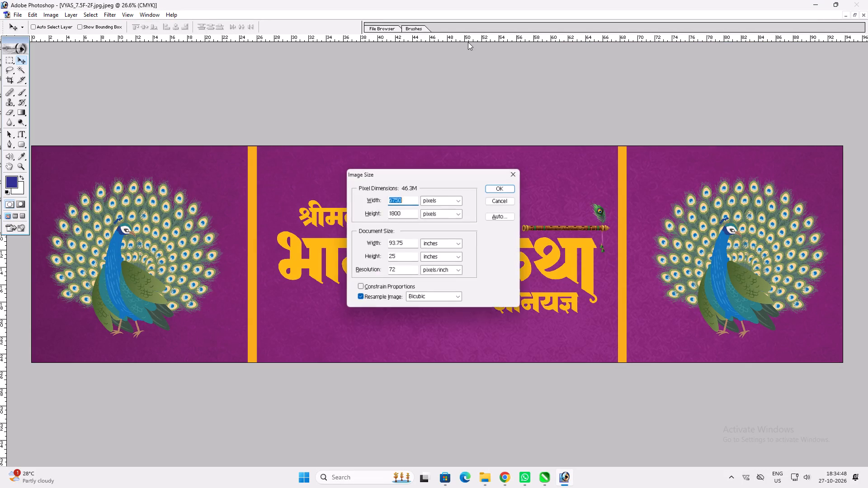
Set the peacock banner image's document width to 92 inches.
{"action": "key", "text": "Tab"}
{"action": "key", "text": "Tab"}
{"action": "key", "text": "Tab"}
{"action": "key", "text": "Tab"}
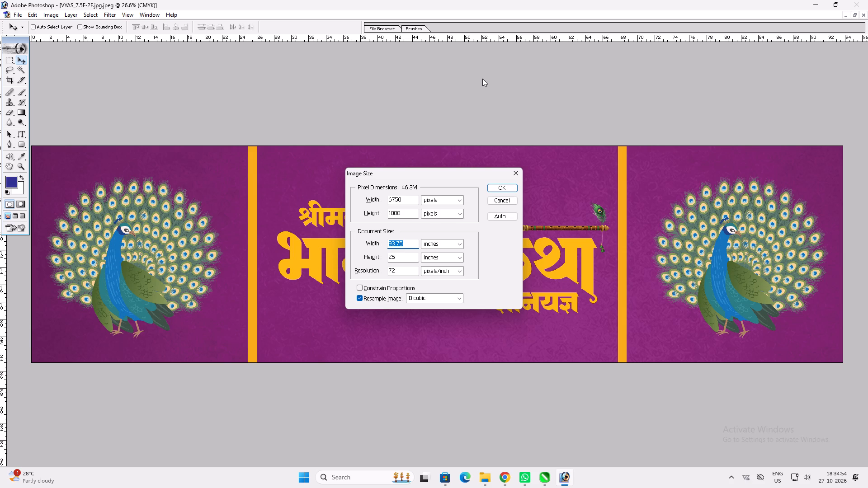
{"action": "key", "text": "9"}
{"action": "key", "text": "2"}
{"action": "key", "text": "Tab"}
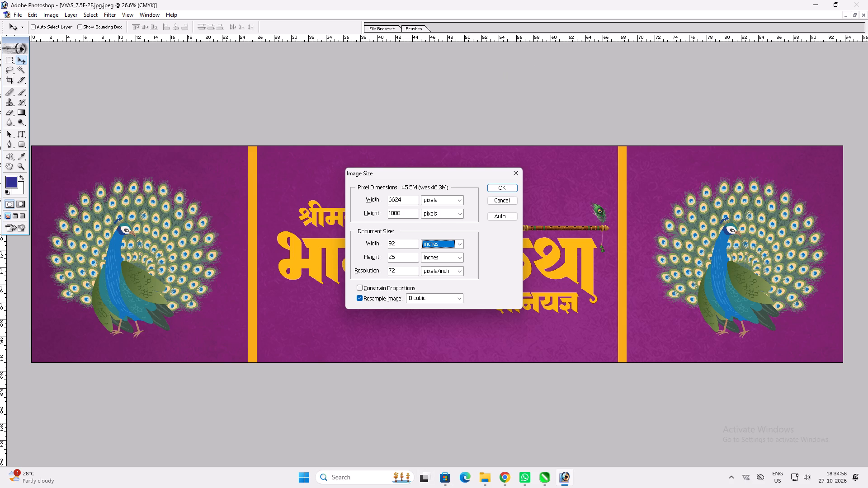
Open Calculator, convert the 7.5 ft banner width to inches by computing 7.5 × 12, and return to Photoshop.
{"action": "left_click", "coordinate": [363, 477]}
{"action": "type", "text": "ca"}
{"action": "key", "text": "Return"}
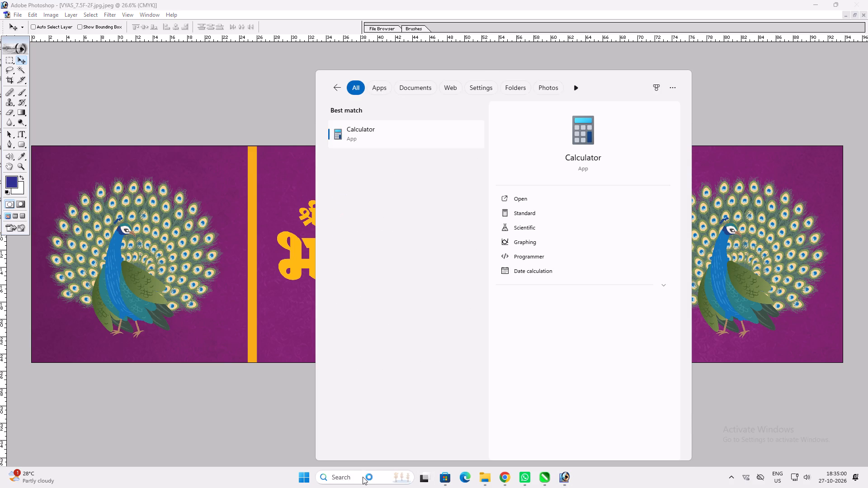
{"action": "key", "text": "7"}
{"action": "type", "text": ".5*12"}
{"action": "key", "text": "Return"}
{"action": "left_click", "coordinate": [559, 476]}
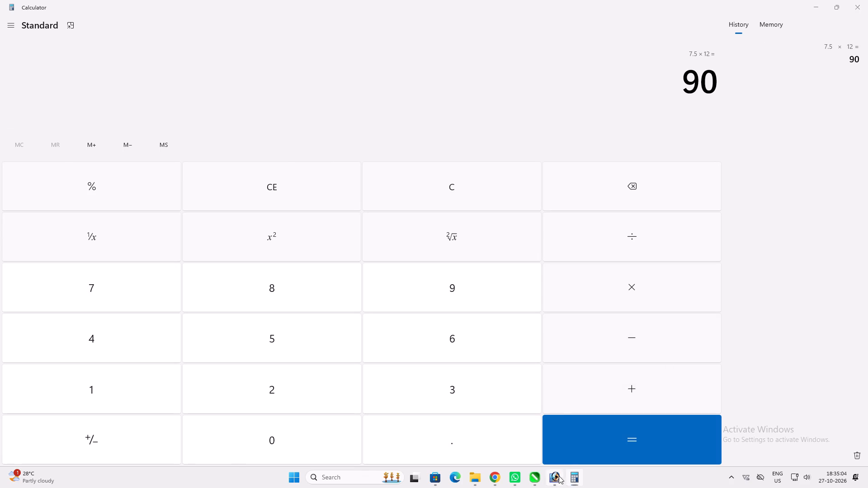
Resize the VYAS peacock banner image to a document size of 90 x 24 inches.
{"action": "left_click_drag", "start_coordinate": [401, 242], "coordinate": [238, 224]}
{"action": "type", "text": "90"}
{"action": "key", "text": "Tab"}
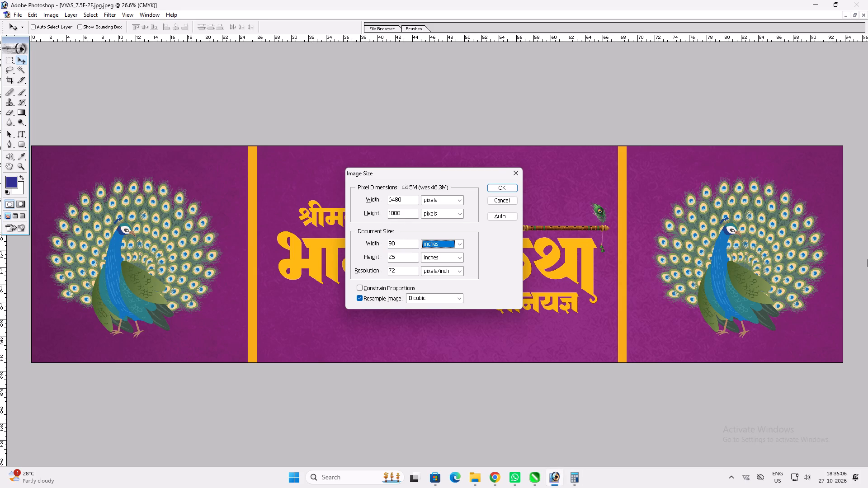
{"action": "key", "text": "Tab"}
{"action": "type", "text": "24"}
{"action": "key", "text": "Return"}
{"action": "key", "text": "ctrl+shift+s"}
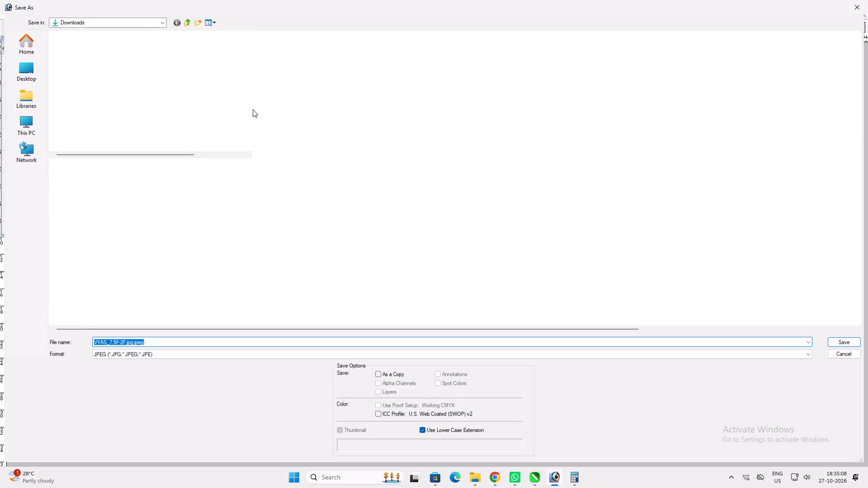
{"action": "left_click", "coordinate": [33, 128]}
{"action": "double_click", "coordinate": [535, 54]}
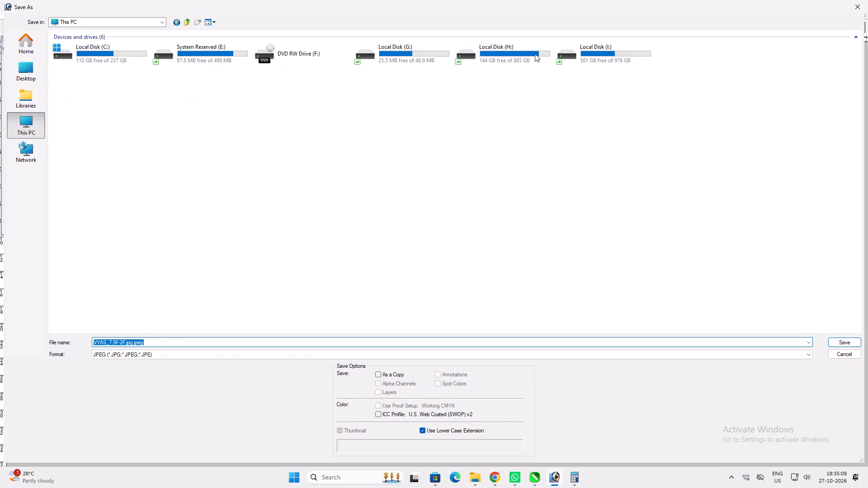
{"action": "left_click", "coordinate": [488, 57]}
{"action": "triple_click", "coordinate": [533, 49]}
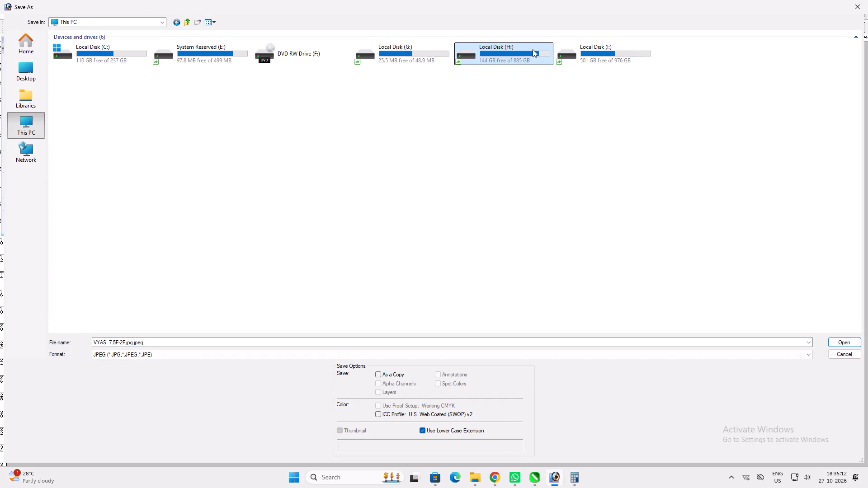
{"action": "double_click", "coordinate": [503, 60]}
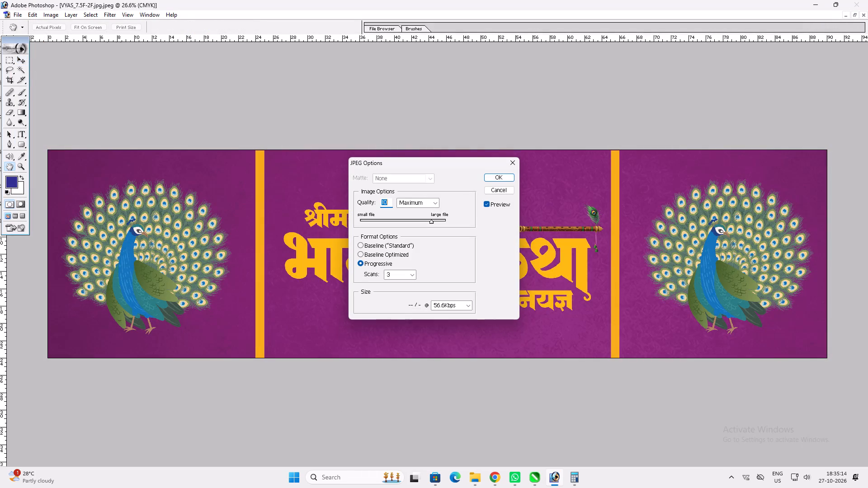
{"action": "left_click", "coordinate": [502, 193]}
Save the resized banner under the 27.10.2026 folder, inside 2026 > october on Local Disk (H:).
{"action": "key", "text": "ctrl+shift+s"}
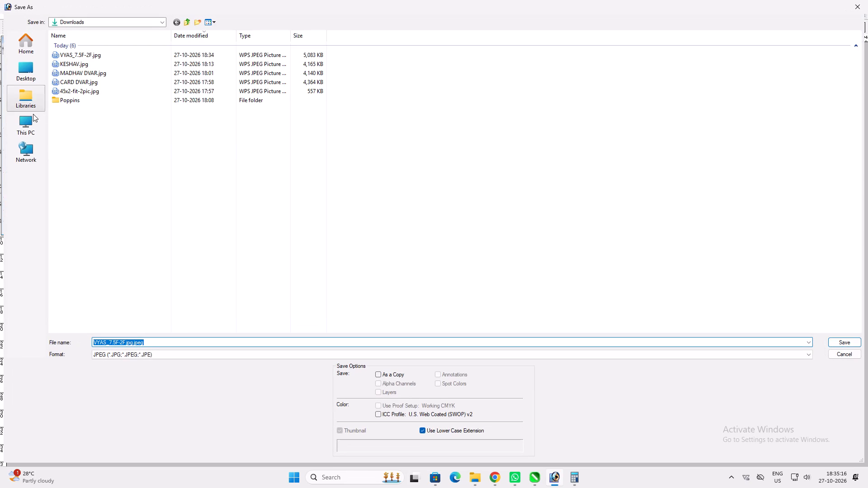
{"action": "left_click", "coordinate": [32, 123]}
{"action": "double_click", "coordinate": [522, 56]}
{"action": "triple_click", "coordinate": [94, 57]}
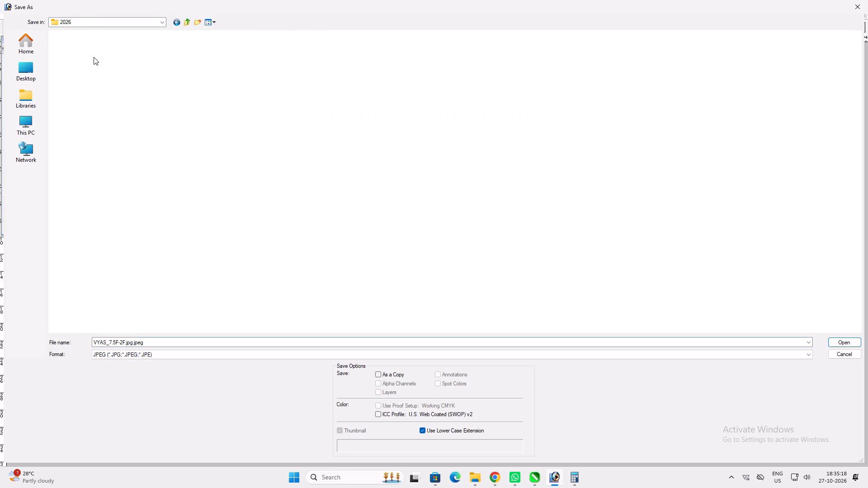
{"action": "key", "text": "o"}
{"action": "key", "text": "Return"}
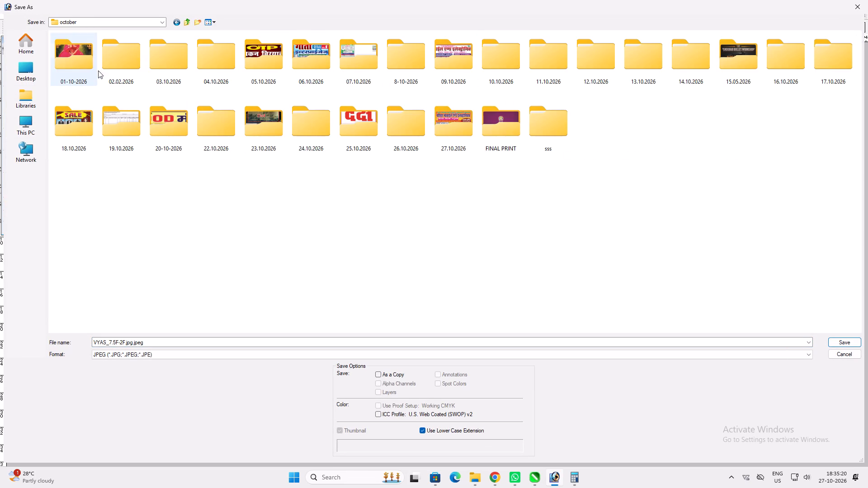
{"action": "triple_click", "coordinate": [462, 127]}
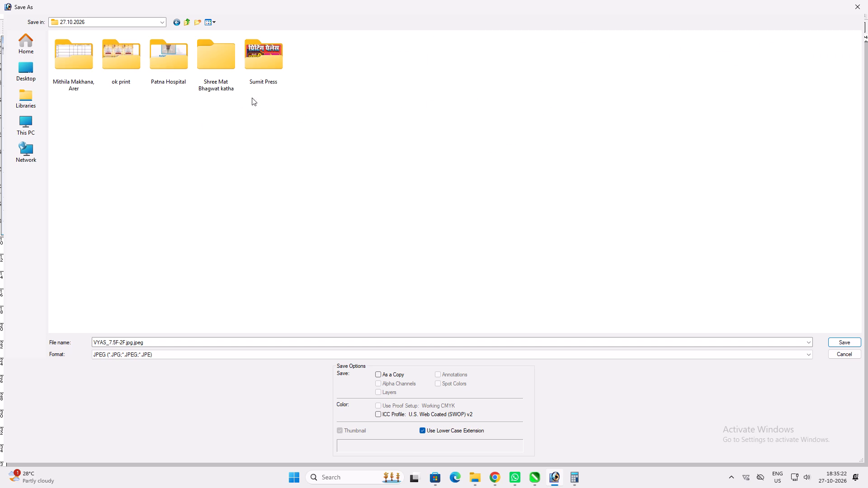
Save the resized banner as a TIFF named "7.5x2= 1 pc old" in the Shree Mat Bhagwat katha folder, accepting the default TIFF options.
{"action": "double_click", "coordinate": [211, 67]}
{"action": "left_click", "coordinate": [147, 341]}
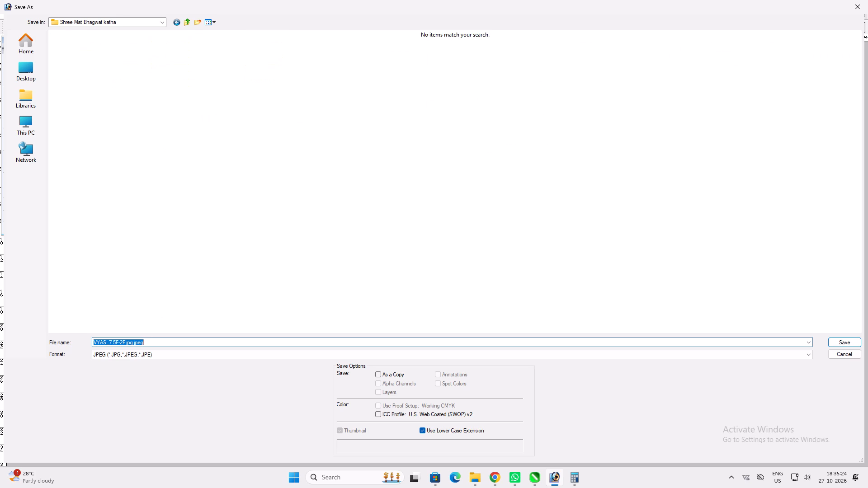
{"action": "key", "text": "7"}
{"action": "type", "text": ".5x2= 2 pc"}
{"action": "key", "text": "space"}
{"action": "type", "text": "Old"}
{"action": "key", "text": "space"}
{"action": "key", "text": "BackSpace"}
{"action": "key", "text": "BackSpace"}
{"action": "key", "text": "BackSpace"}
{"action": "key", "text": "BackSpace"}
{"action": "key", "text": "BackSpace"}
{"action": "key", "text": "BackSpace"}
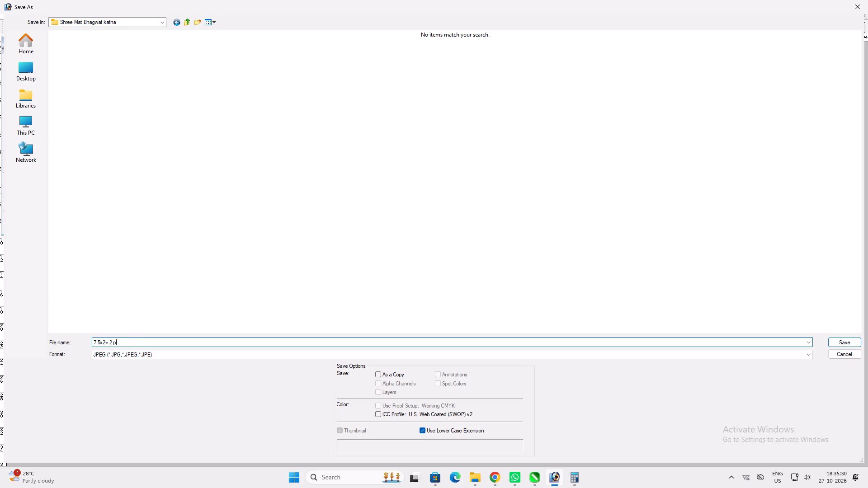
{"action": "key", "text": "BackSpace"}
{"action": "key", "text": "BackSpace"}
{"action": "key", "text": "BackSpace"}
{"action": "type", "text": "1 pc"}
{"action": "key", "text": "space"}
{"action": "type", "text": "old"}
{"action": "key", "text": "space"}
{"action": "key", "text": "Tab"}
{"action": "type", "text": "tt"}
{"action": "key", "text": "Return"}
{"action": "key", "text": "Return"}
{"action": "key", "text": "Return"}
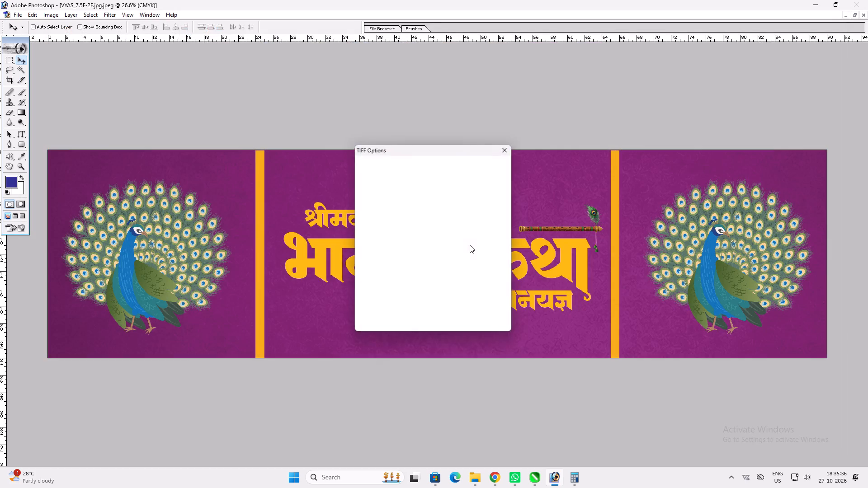
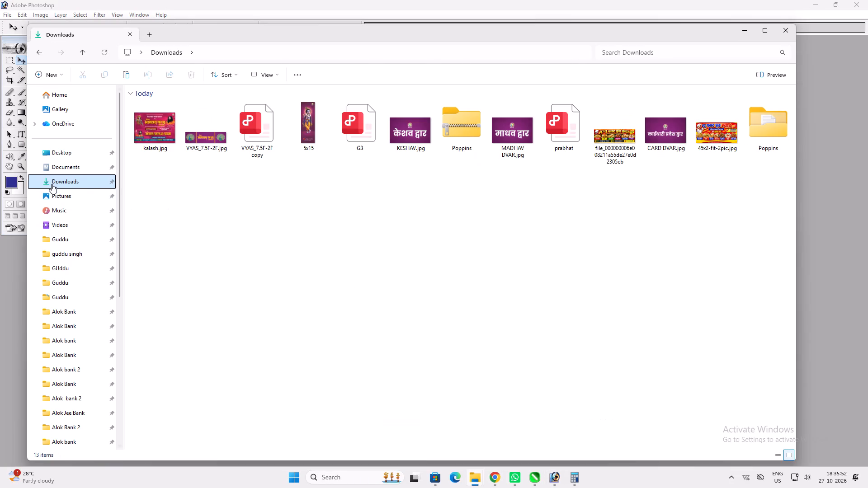
Open the kalash.jpg artwork from the Downloads folder in Paint.
{"action": "right_click", "coordinate": [140, 142]}
{"action": "left_click", "coordinate": [174, 156]}
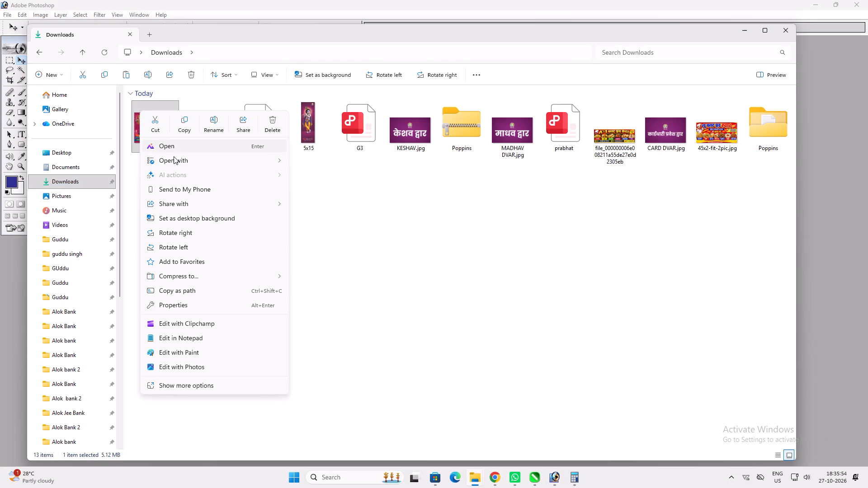
{"action": "left_click", "coordinate": [320, 209]}
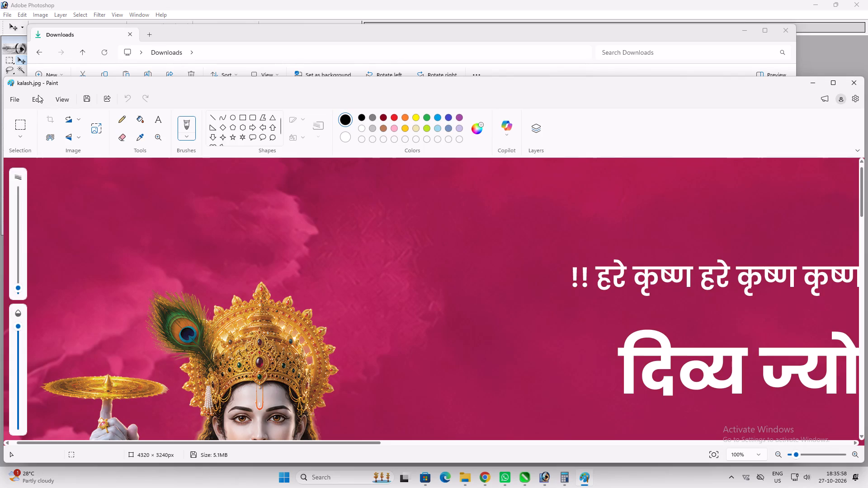
Save the kalash image from Paint as a JPEG picture named kalash in the Downloads folder.
{"action": "left_click", "coordinate": [15, 96]}
{"action": "left_click", "coordinate": [50, 185]}
{"action": "left_click", "coordinate": [141, 206]}
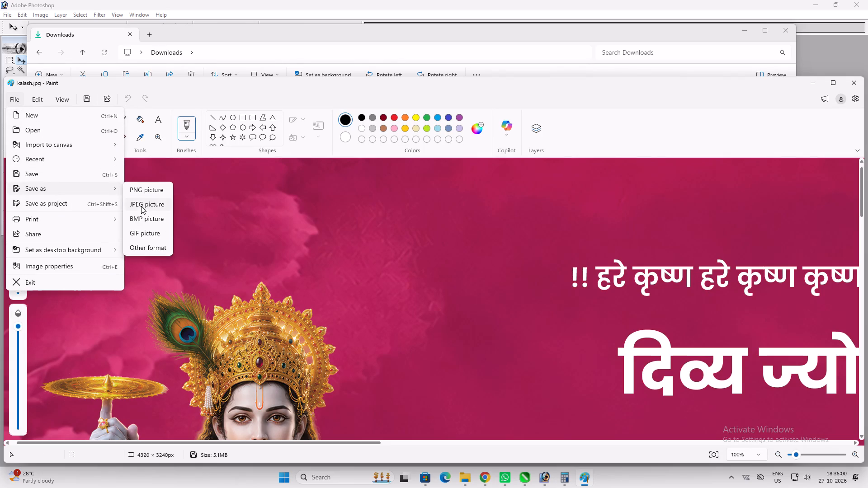
{"action": "left_click", "coordinate": [632, 381]}
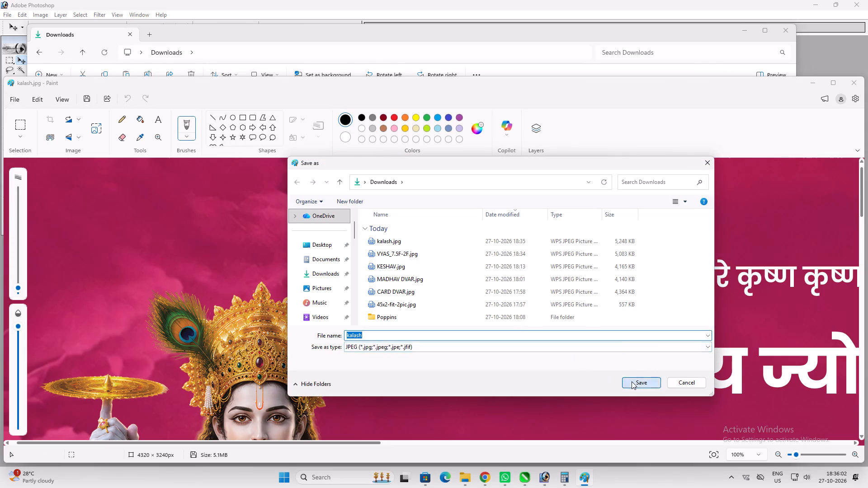
Open the newly saved kalash image from the Downloads folder in Photoshop and fit it to the maximized window.
{"action": "left_click", "coordinate": [463, 470]}
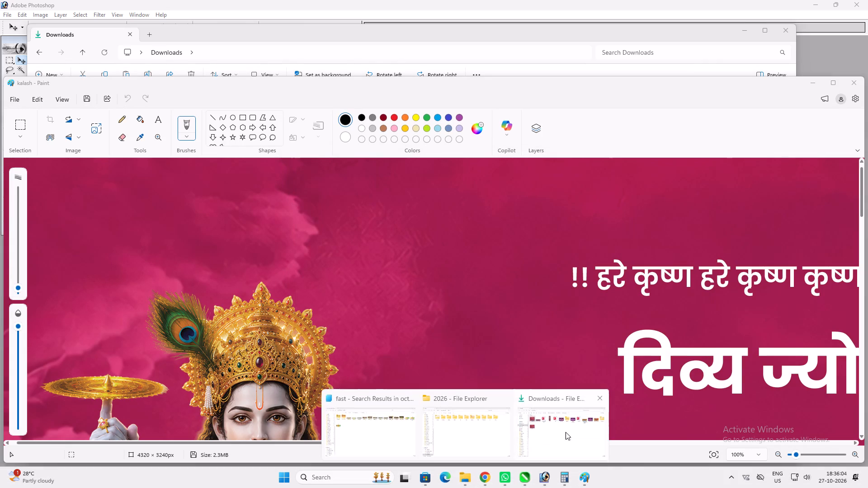
{"action": "left_click", "coordinate": [569, 429]}
{"action": "left_click", "coordinate": [69, 185]}
{"action": "left_click_drag", "start_coordinate": [161, 130], "coordinate": [163, 233]}
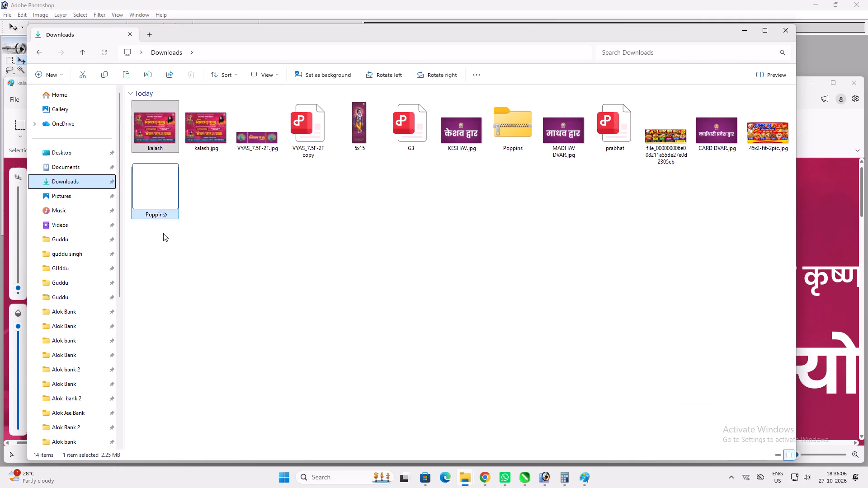
{"action": "left_click_drag", "start_coordinate": [163, 233], "coordinate": [528, 336]}
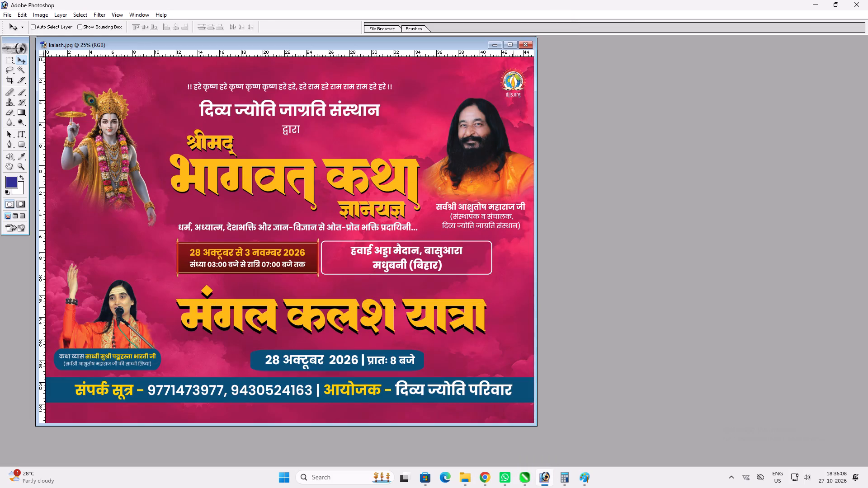
{"action": "left_click", "coordinate": [511, 48]}
{"action": "key", "text": "ctrl+0"}
{"action": "key", "text": "v"}
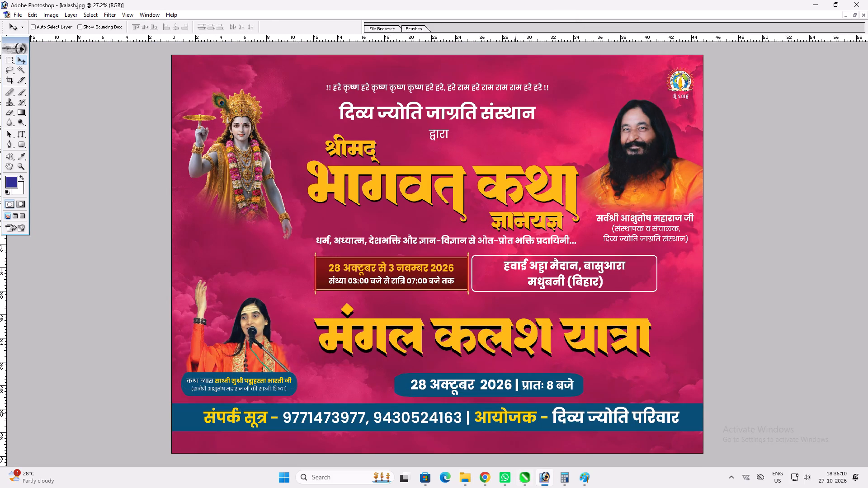
Resize the kalash banner to a document size of 60 x 48 inches at 72 pixels/inch.
{"action": "key", "text": "ctrl+o"}
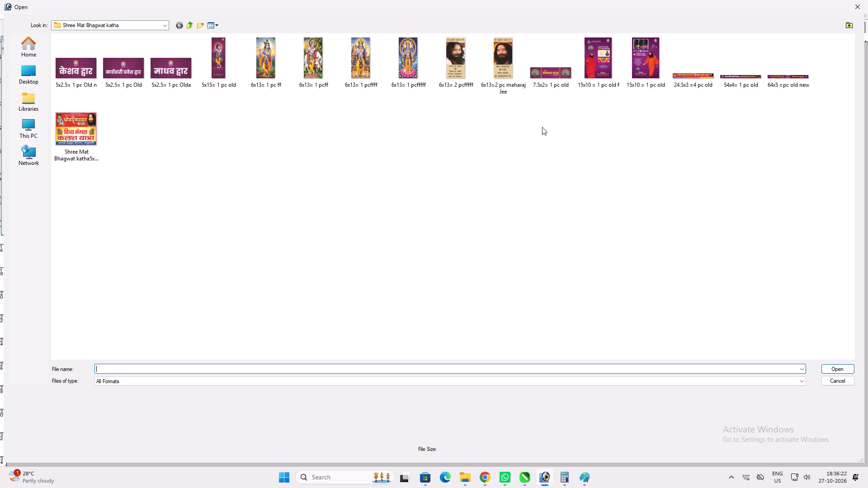
{"action": "left_click", "coordinate": [89, 122]}
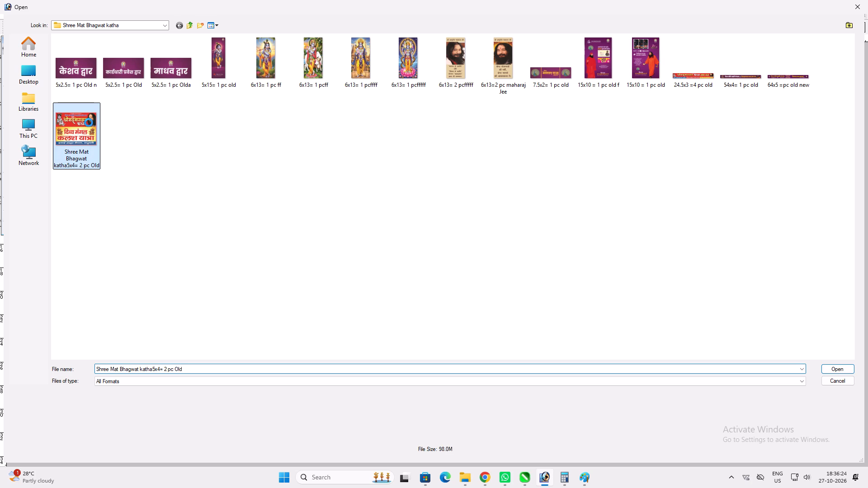
{"action": "left_click", "coordinate": [867, 0]}
{"action": "key", "text": "alt+i"}
{"action": "key", "text": "alt+i"}
{"action": "key", "text": "Tab"}
{"action": "key", "text": "Tab"}
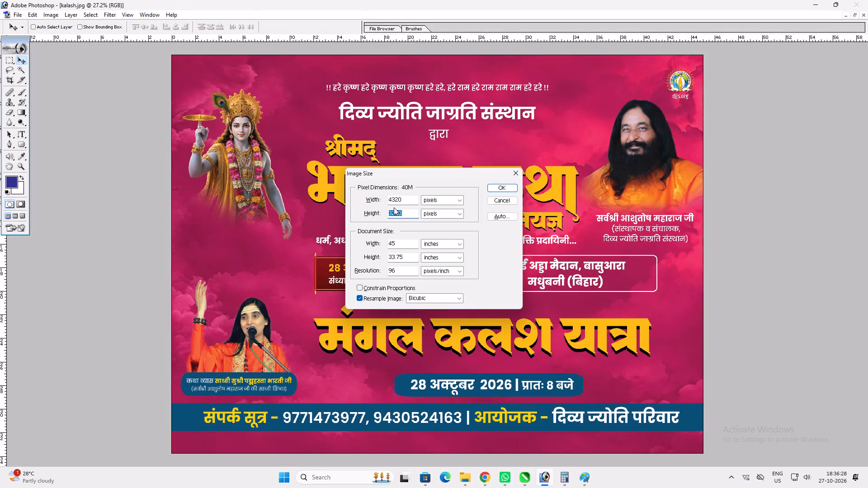
{"action": "key", "text": "Tab"}
{"action": "key", "text": "Tab"}
{"action": "type", "text": "60"}
{"action": "key", "text": "Tab"}
{"action": "key", "text": "Tab"}
{"action": "key", "text": "4"}
{"action": "key", "text": "8"}
{"action": "key", "text": "Tab"}
{"action": "key", "text": "Tab"}
{"action": "type", "text": "72"}
{"action": "key", "text": "Return"}
{"action": "key", "text": "ctrl+0"}
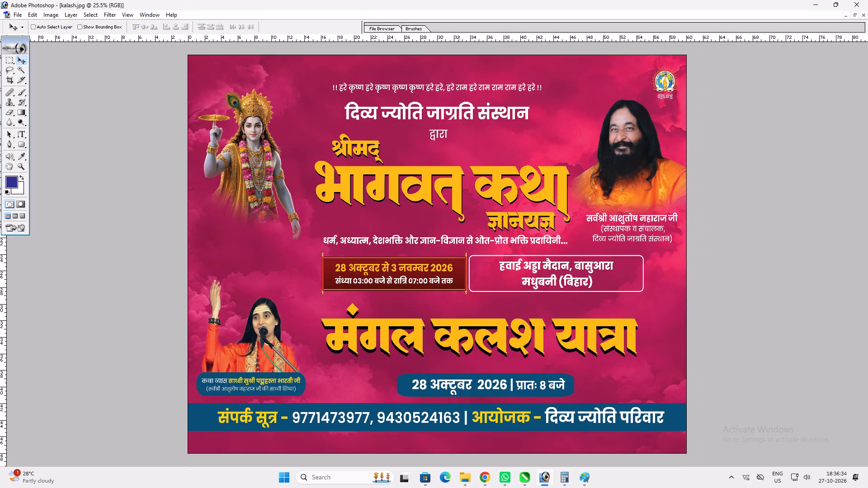
Start saving a copy into Local Disk (H:) > 2026 > october > 27.10.2026 > Shree Mat Bhagwat katha.
{"action": "key", "text": "ctrl+shift+s"}
{"action": "left_click", "coordinate": [40, 122]}
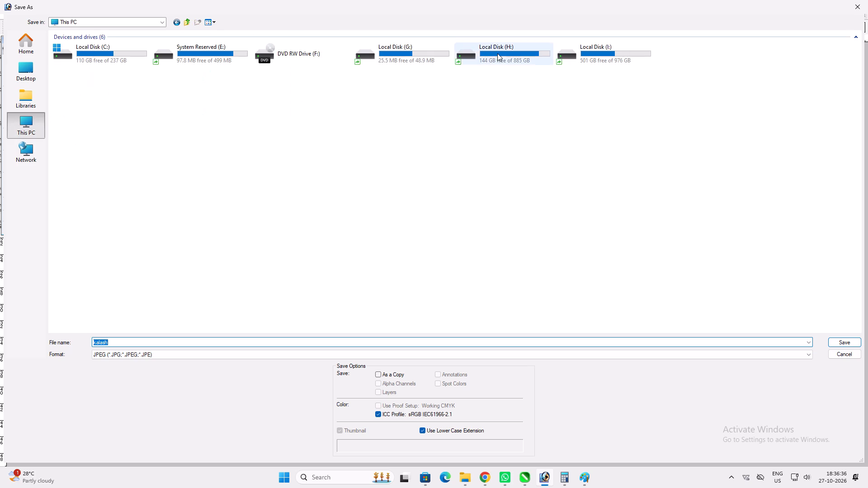
{"action": "double_click", "coordinate": [497, 53]}
{"action": "double_click", "coordinate": [106, 87]}
{"action": "left_click", "coordinate": [173, 72]}
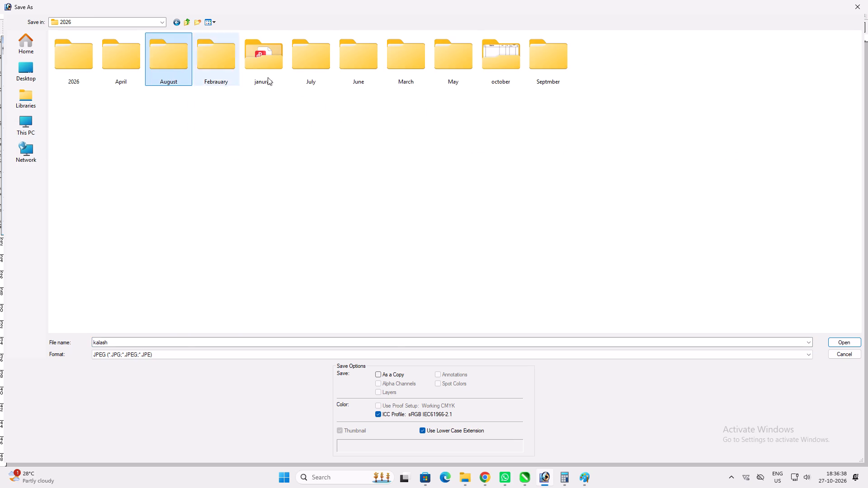
{"action": "double_click", "coordinate": [501, 58]}
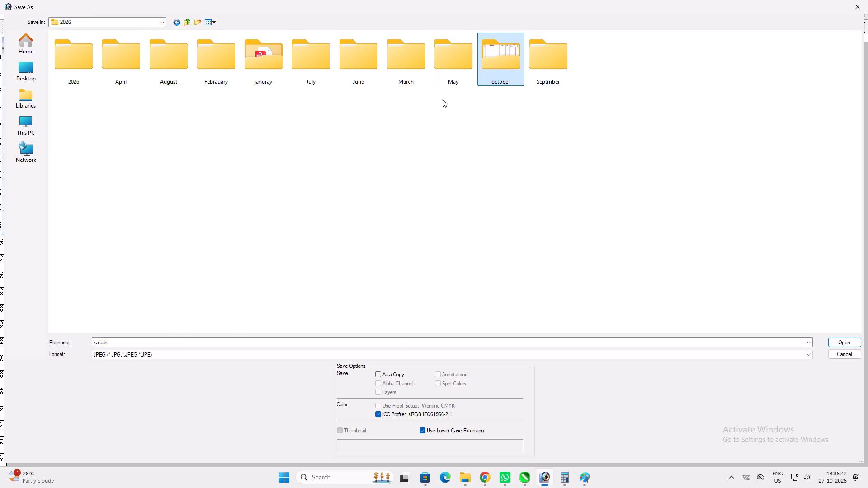
{"action": "double_click", "coordinate": [493, 51]}
{"action": "double_click", "coordinate": [462, 122]}
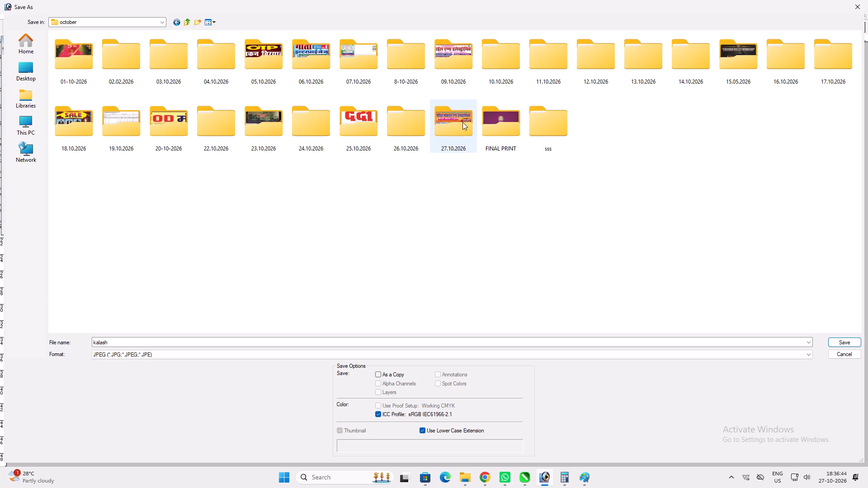
{"action": "double_click", "coordinate": [228, 83]}
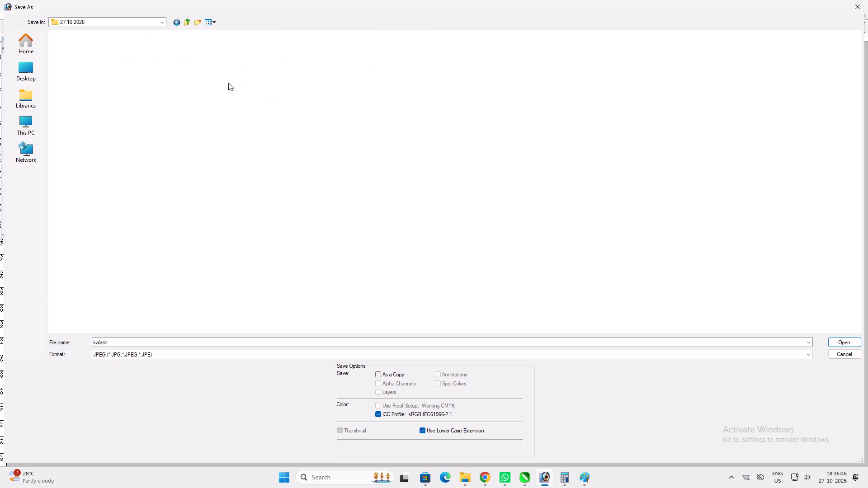
Save the banner as a TIFF named "kalash 5x4 = 1 pc Old" and close the image.
{"action": "left_click", "coordinate": [115, 347]}
{"action": "left_click", "coordinate": [114, 343]}
{"action": "key", "text": "space"}
{"action": "key", "text": "5"}
{"action": "type", "text": "x4 = 2"}
{"action": "key", "text": "BackSpace"}
{"action": "type", "text": "1 pc"}
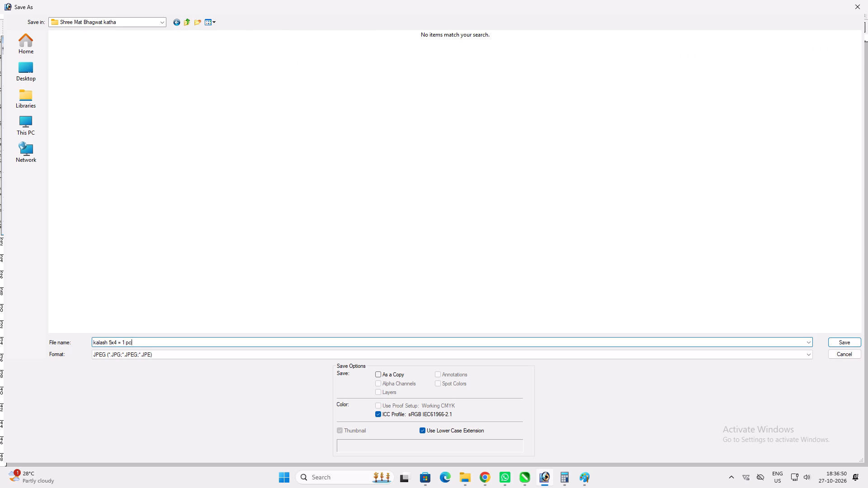
{"action": "key", "text": "space"}
{"action": "type", "text": "Old"}
{"action": "key", "text": "space"}
{"action": "key", "text": "Tab"}
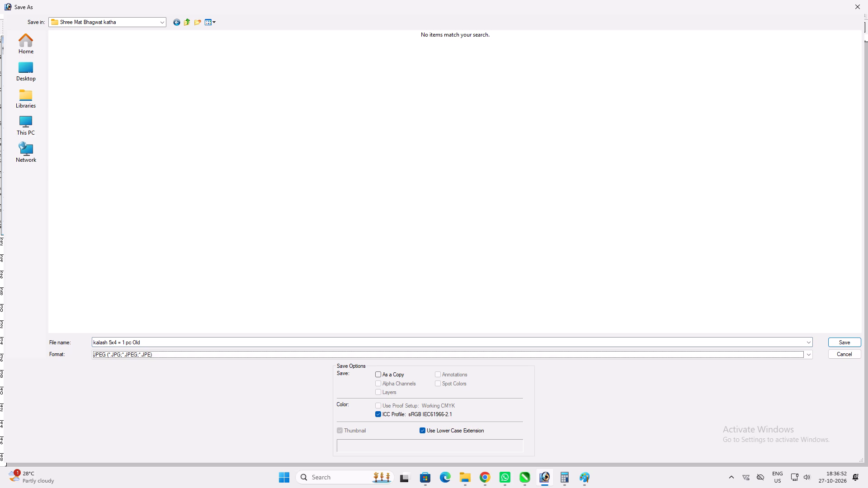
{"action": "type", "text": "tt"}
{"action": "key", "text": "Return"}
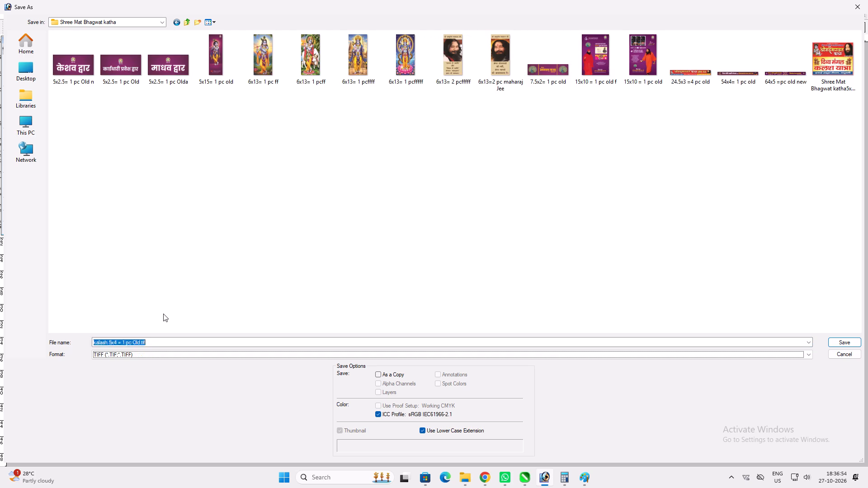
{"action": "key", "text": "Return"}
{"action": "key", "text": "Return"}
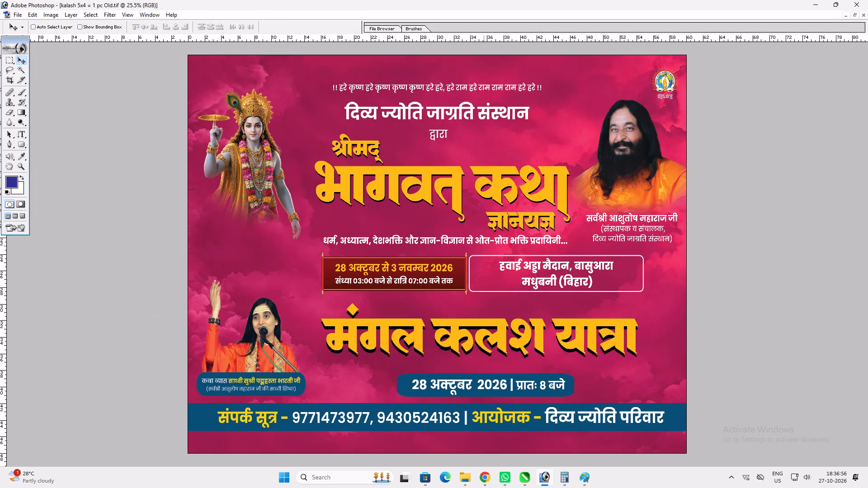
{"action": "key", "text": "ctrl+w"}
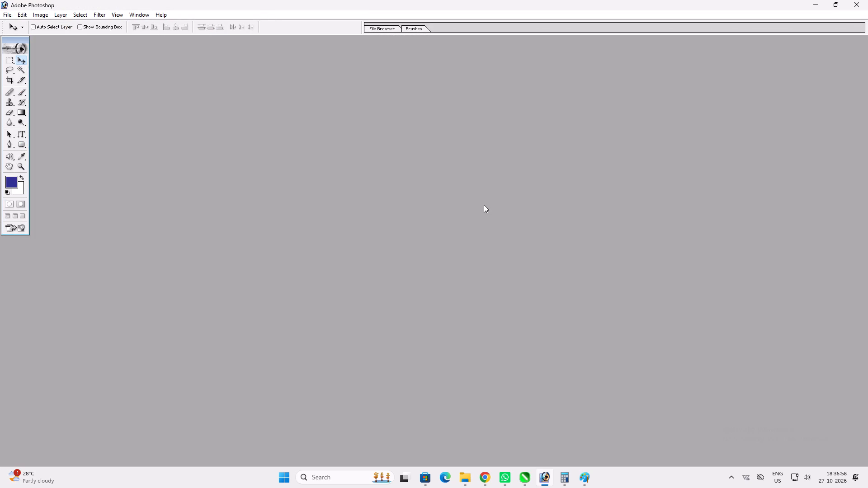
Review the sizes of the 5x15, 15x10, 7.5x2 and kalash 5x4 banner files in the job folder, and switch to Calculator.
{"action": "double_click", "coordinate": [484, 205]}
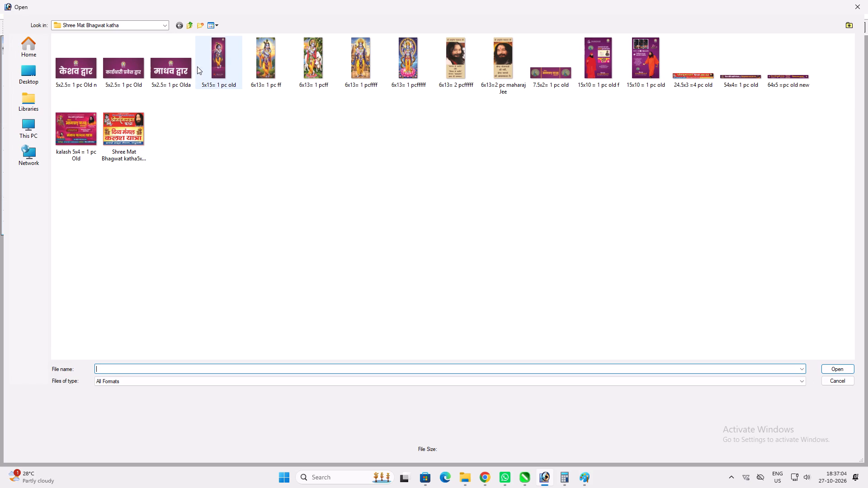
{"action": "left_click", "coordinate": [226, 59]}
{"action": "left_click", "coordinate": [599, 63]}
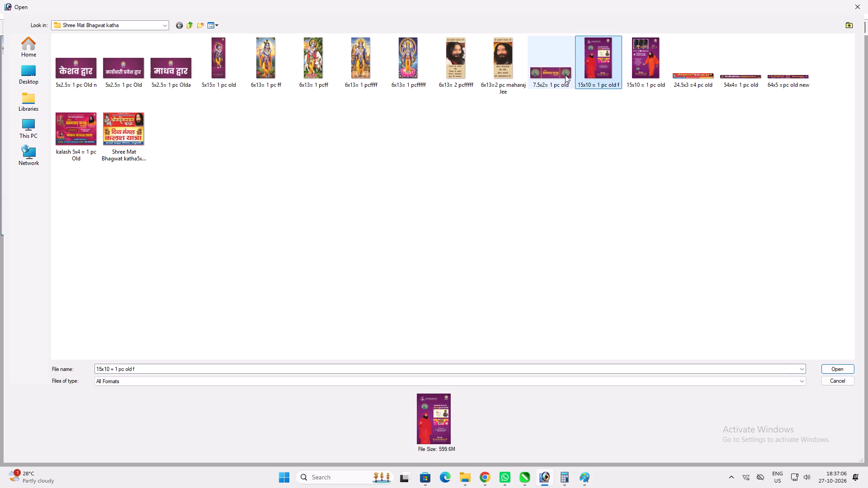
{"action": "left_click", "coordinate": [552, 78]}
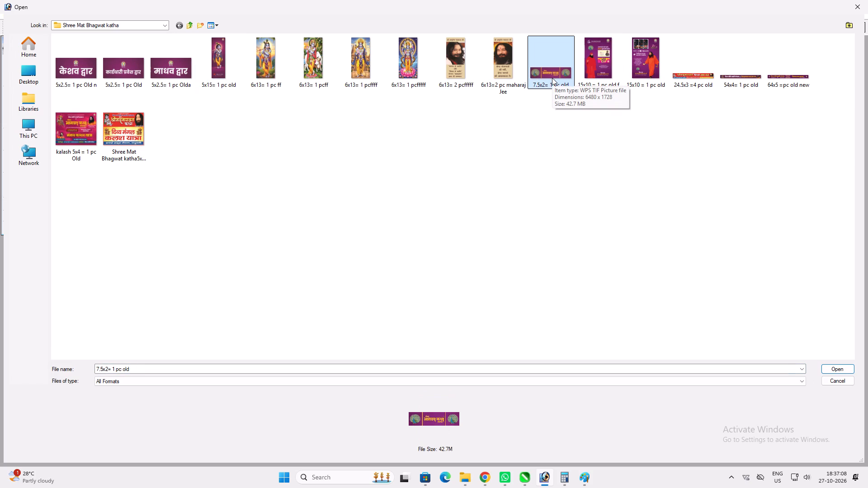
{"action": "left_click", "coordinate": [88, 138]}
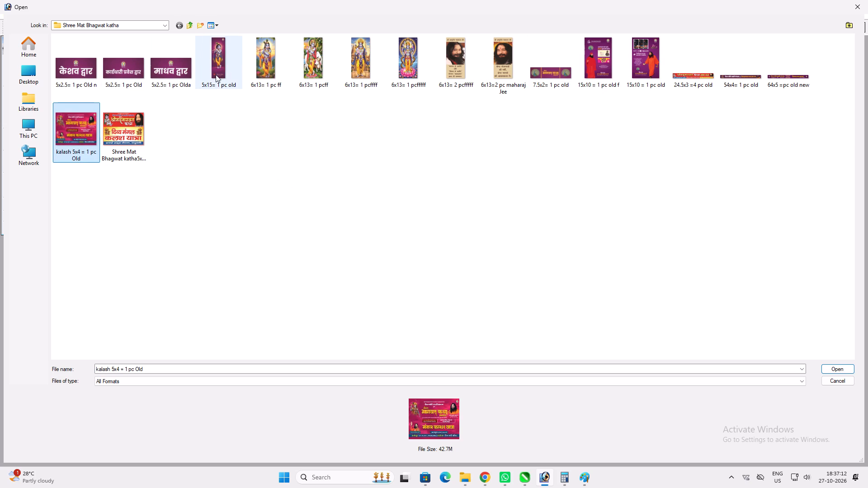
{"action": "left_click", "coordinate": [569, 486]}
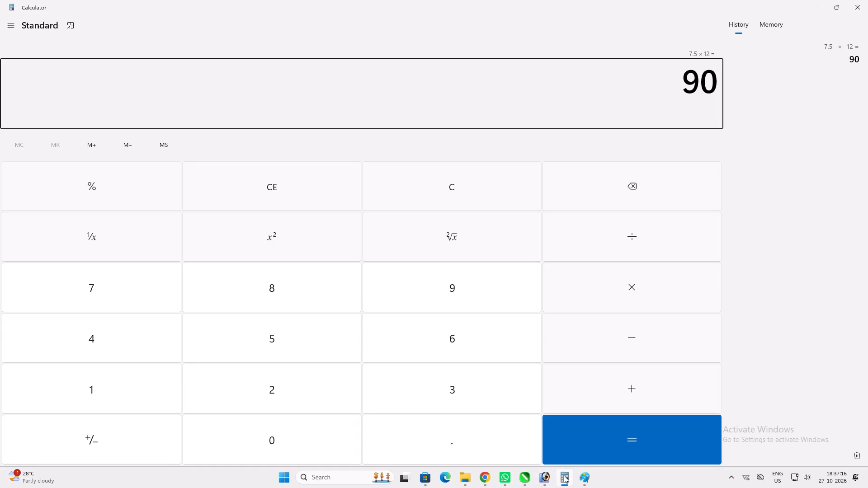
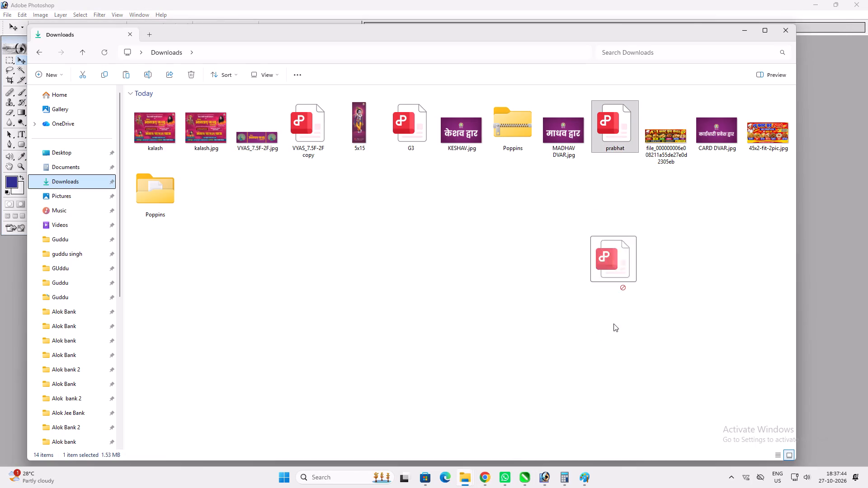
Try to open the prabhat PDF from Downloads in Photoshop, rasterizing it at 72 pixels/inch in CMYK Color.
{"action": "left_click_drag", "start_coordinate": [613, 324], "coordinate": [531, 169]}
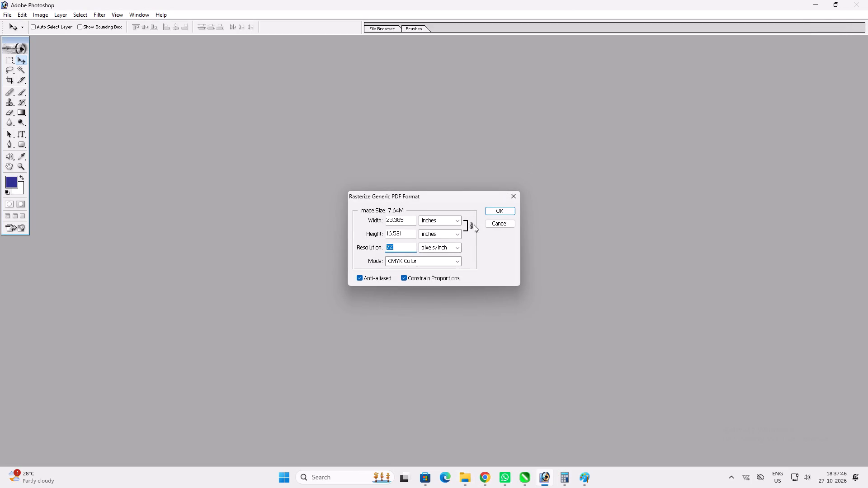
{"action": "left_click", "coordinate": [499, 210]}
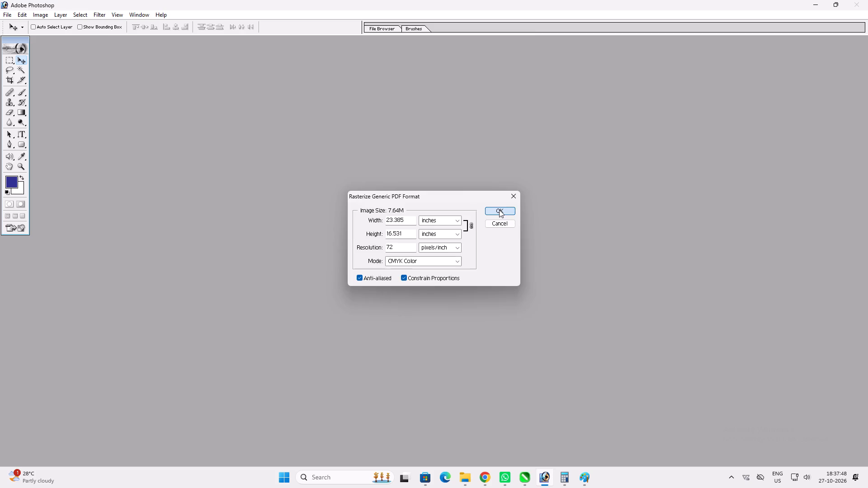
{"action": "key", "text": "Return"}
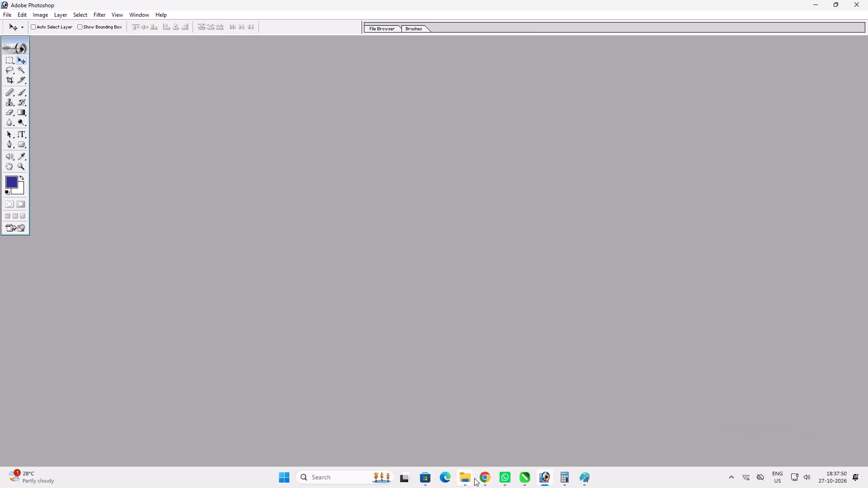
Switch to CorelDRAW and delete the purple Bhagwat Katha peacock banner from the G3 drawing.
{"action": "left_click", "coordinate": [520, 478]}
{"action": "left_click_drag", "start_coordinate": [740, 331], "coordinate": [118, 131]}
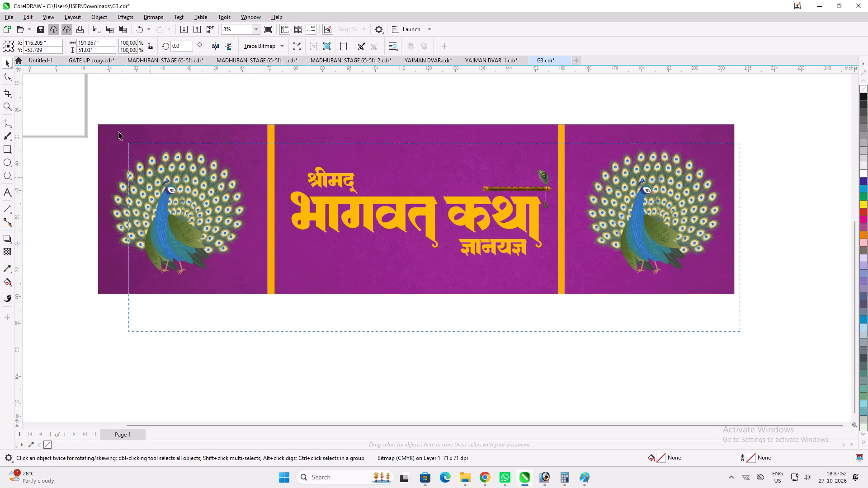
{"action": "left_click_drag", "start_coordinate": [118, 131], "coordinate": [78, 96]}
{"action": "key", "text": "Delete"}
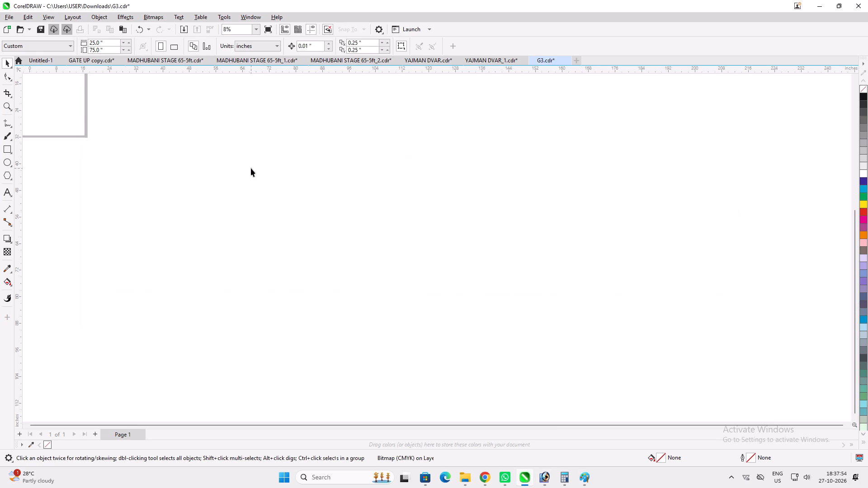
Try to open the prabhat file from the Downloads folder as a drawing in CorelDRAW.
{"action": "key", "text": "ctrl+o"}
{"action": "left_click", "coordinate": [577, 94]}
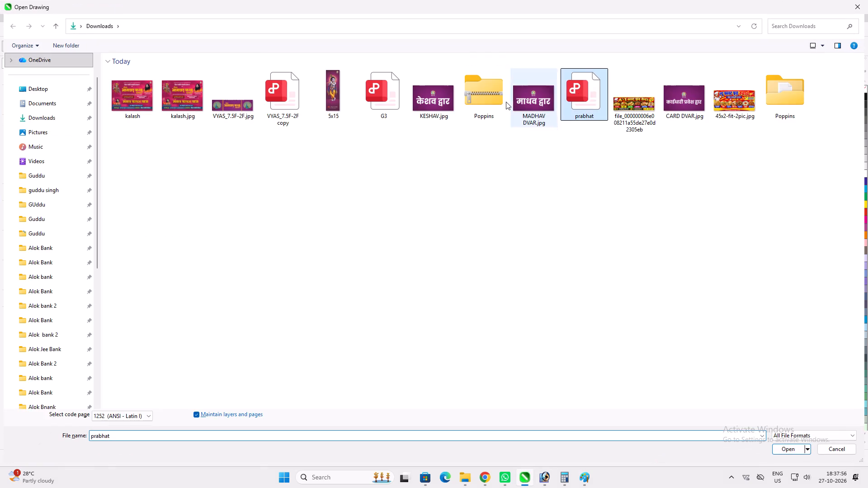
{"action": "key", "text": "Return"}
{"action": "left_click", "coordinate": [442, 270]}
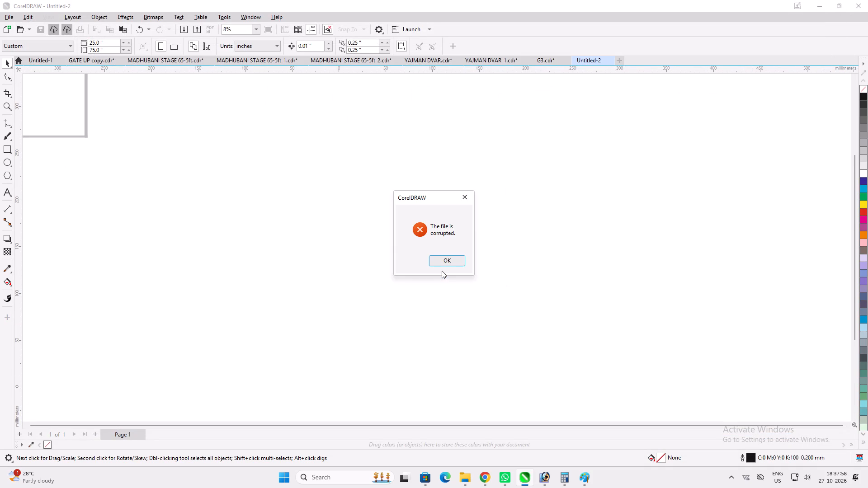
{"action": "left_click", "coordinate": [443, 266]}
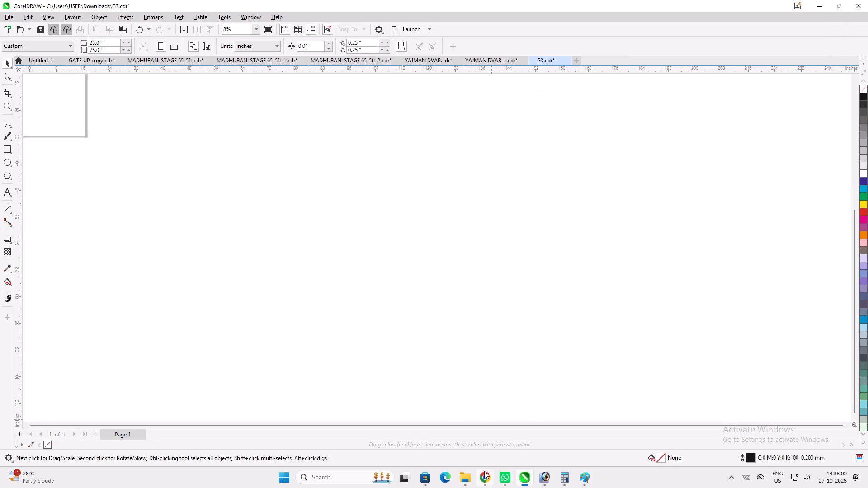